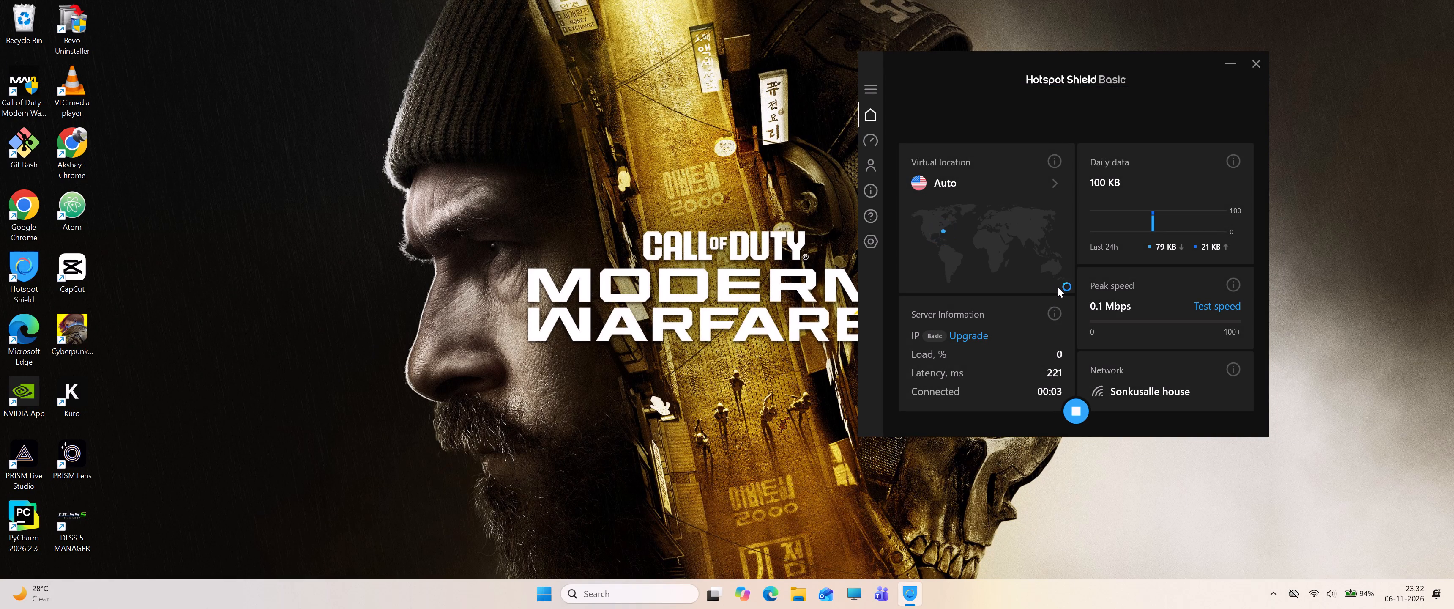
# Minimize the Hotspot Shield window to clear the desktop while keeping the VPN connected.
pyautogui.click(1227, 67)
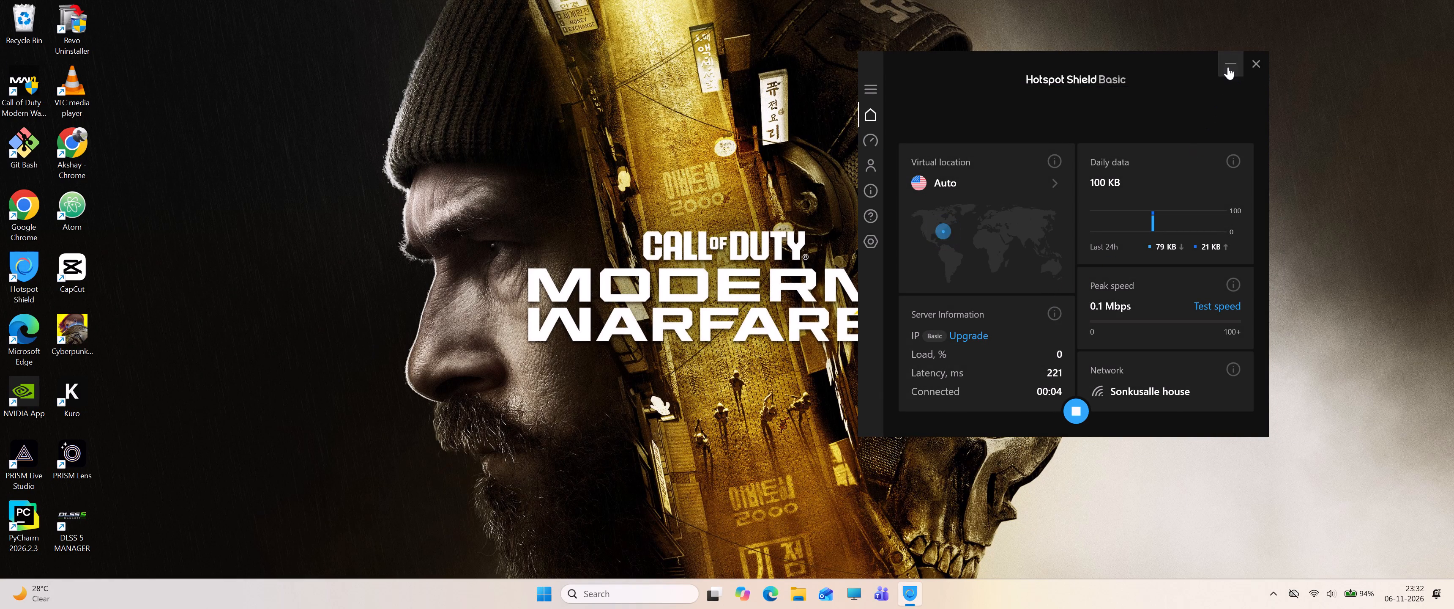
# Refresh the Windows desktop twice.
pyautogui.moveTo(689, 267); pyautogui.dragTo(685, 263)
pyautogui.rightClick(567, 169)
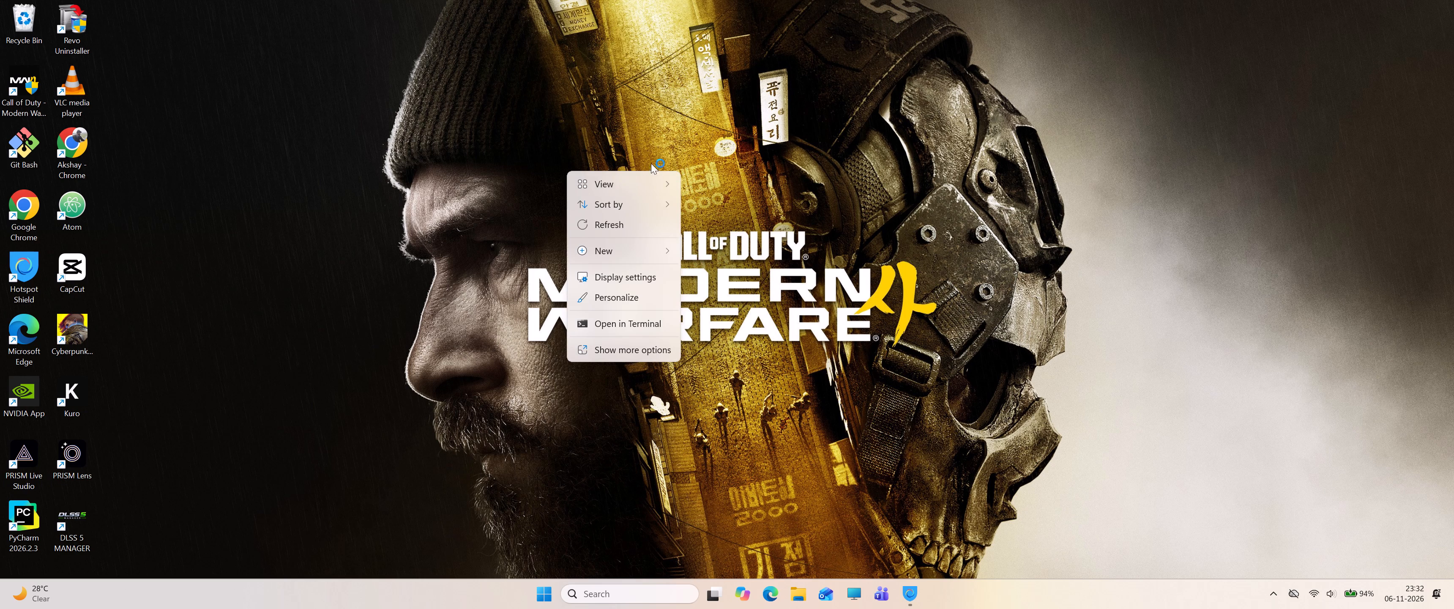
pyautogui.click(604, 225)
pyautogui.rightClick(551, 124)
pyautogui.click(587, 186)
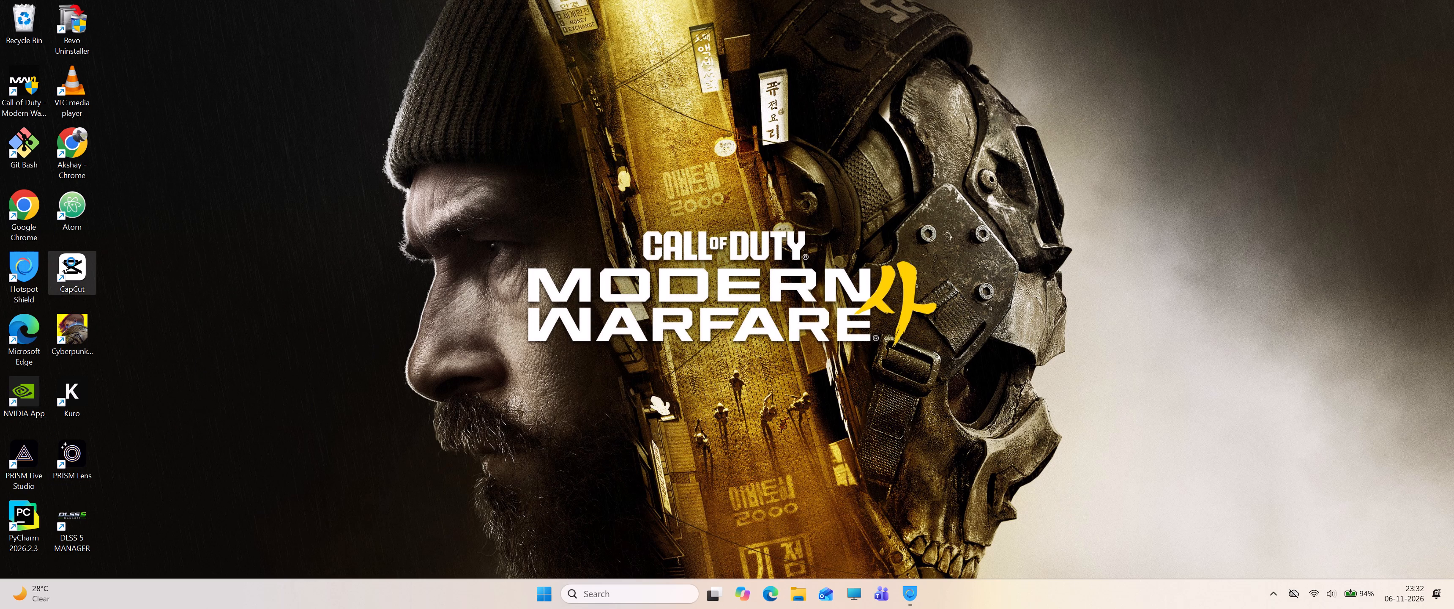
# Launch CapCut from its desktop shortcut.
pyautogui.doubleClick(67, 273)
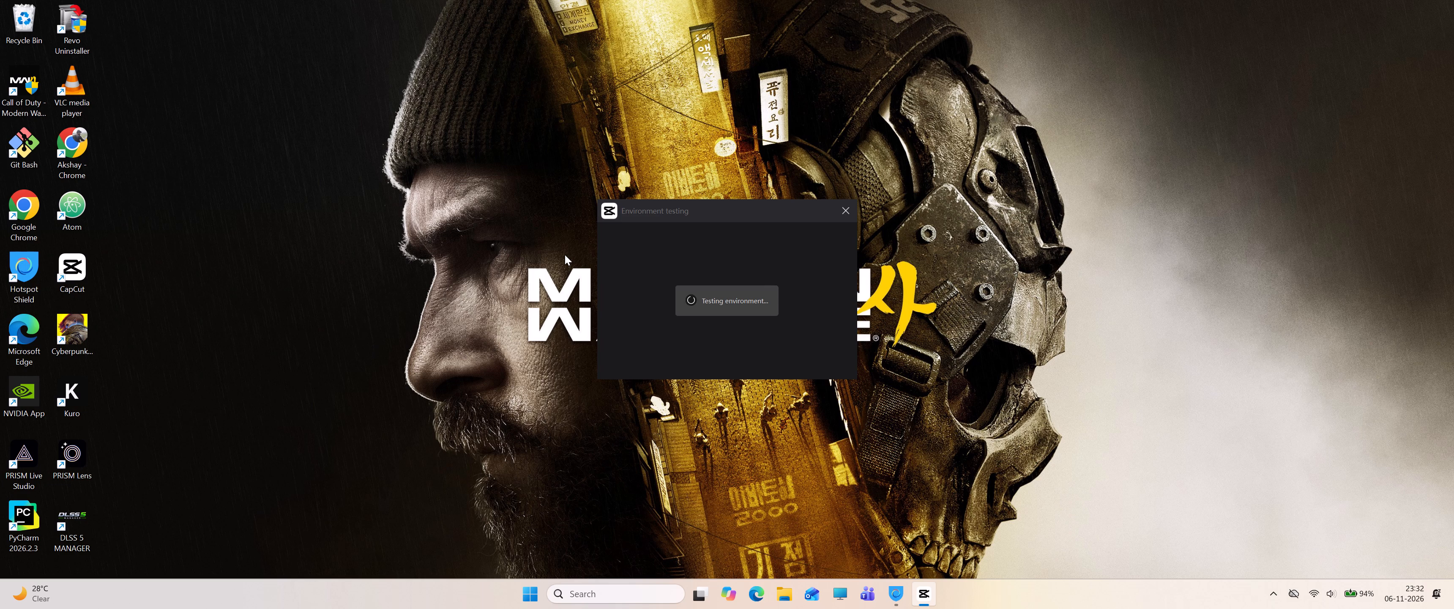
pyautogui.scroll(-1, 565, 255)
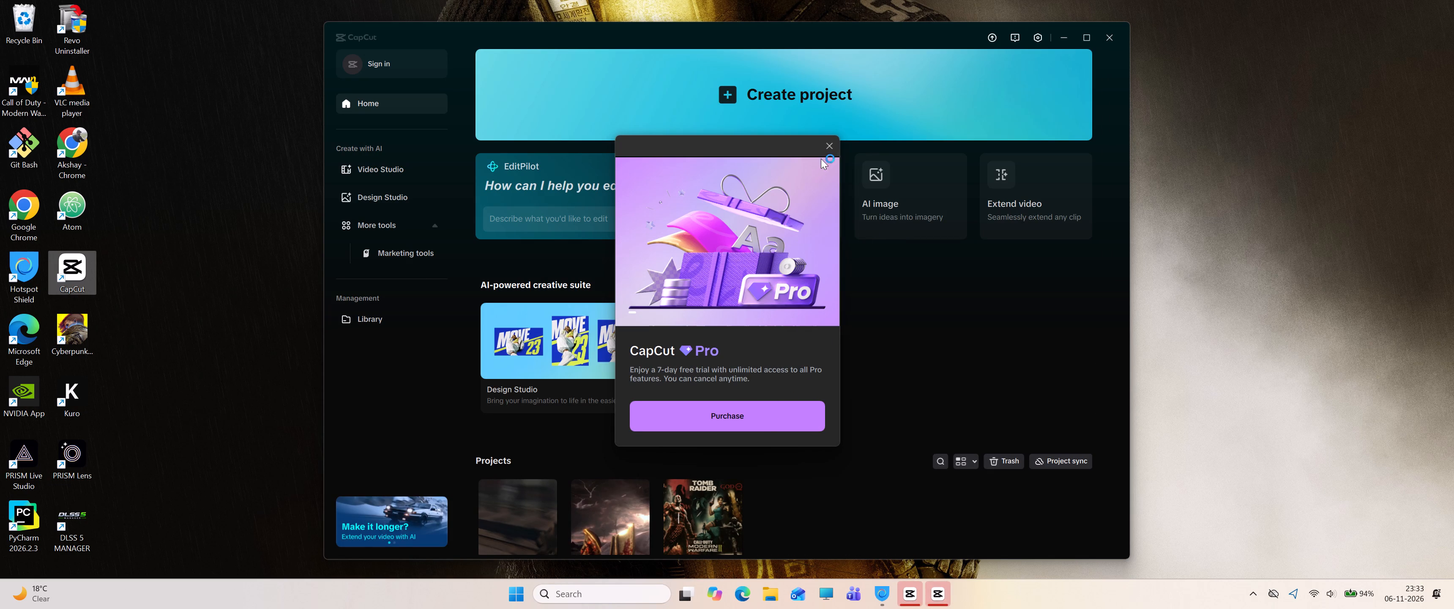
# Dismiss the CapCut Pro free-trial offer.
pyautogui.click(831, 148)
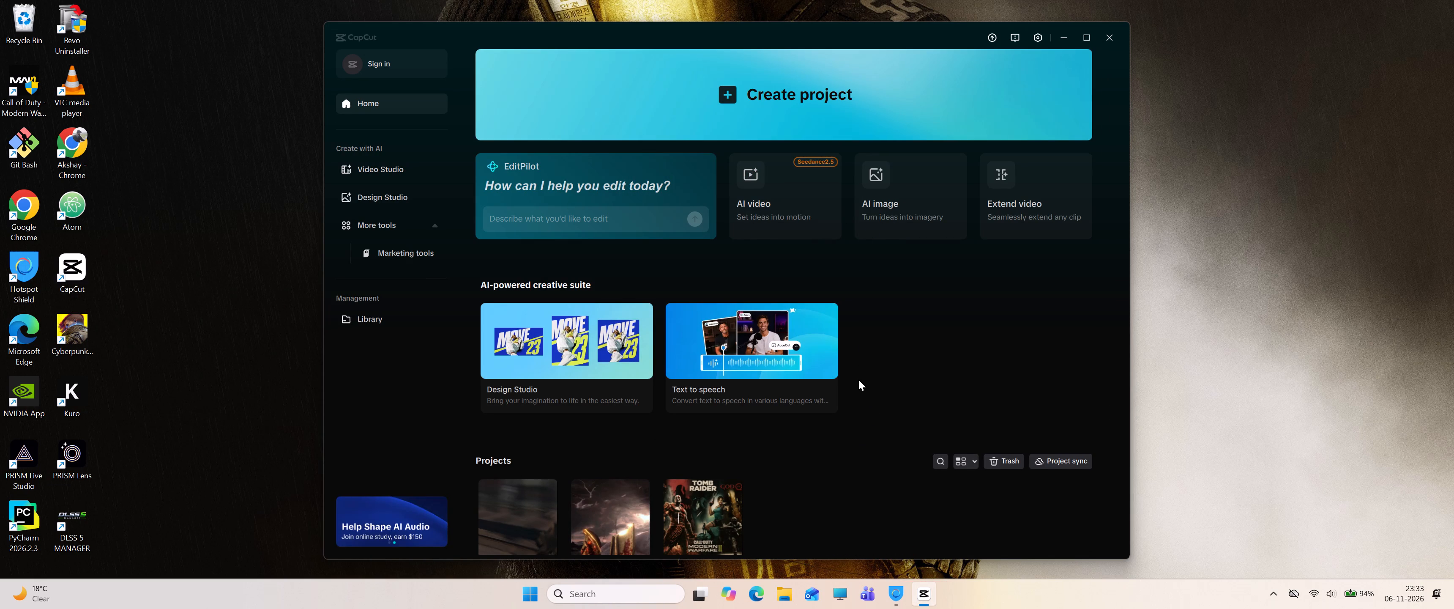
# Open the existing CODMW4Reel1 project from the Projects list.
pyautogui.scroll(-6, 858, 380)
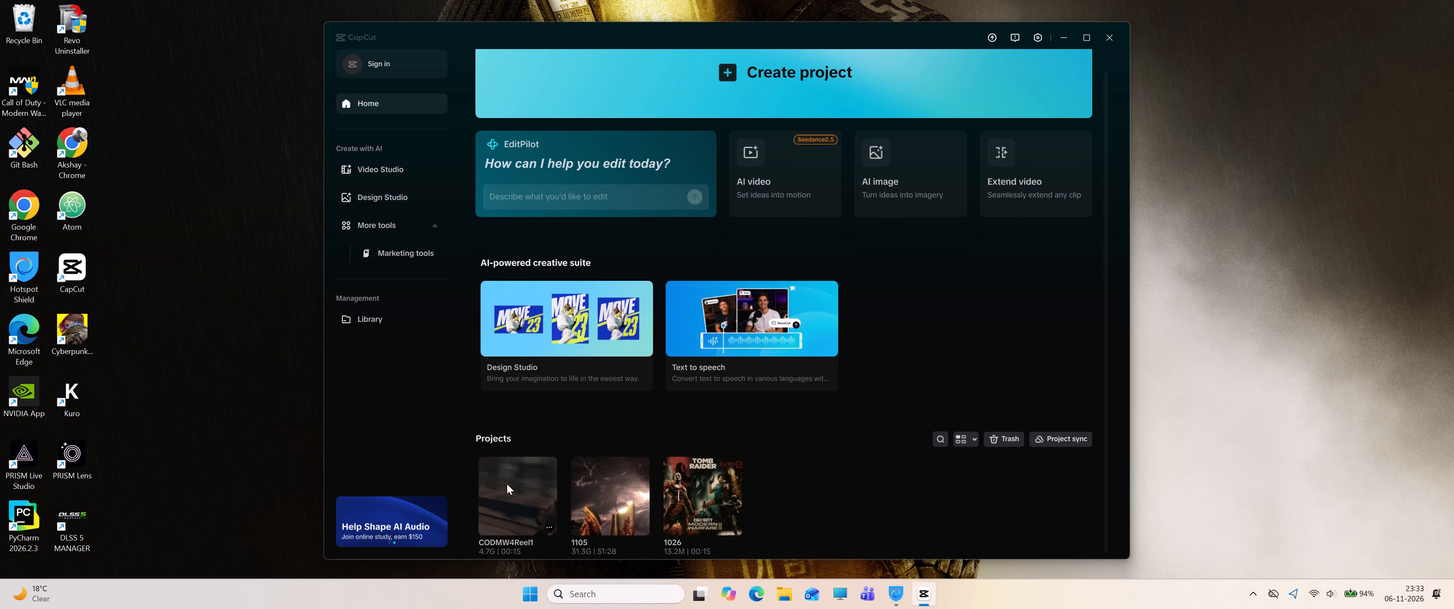
pyautogui.click(507, 484)
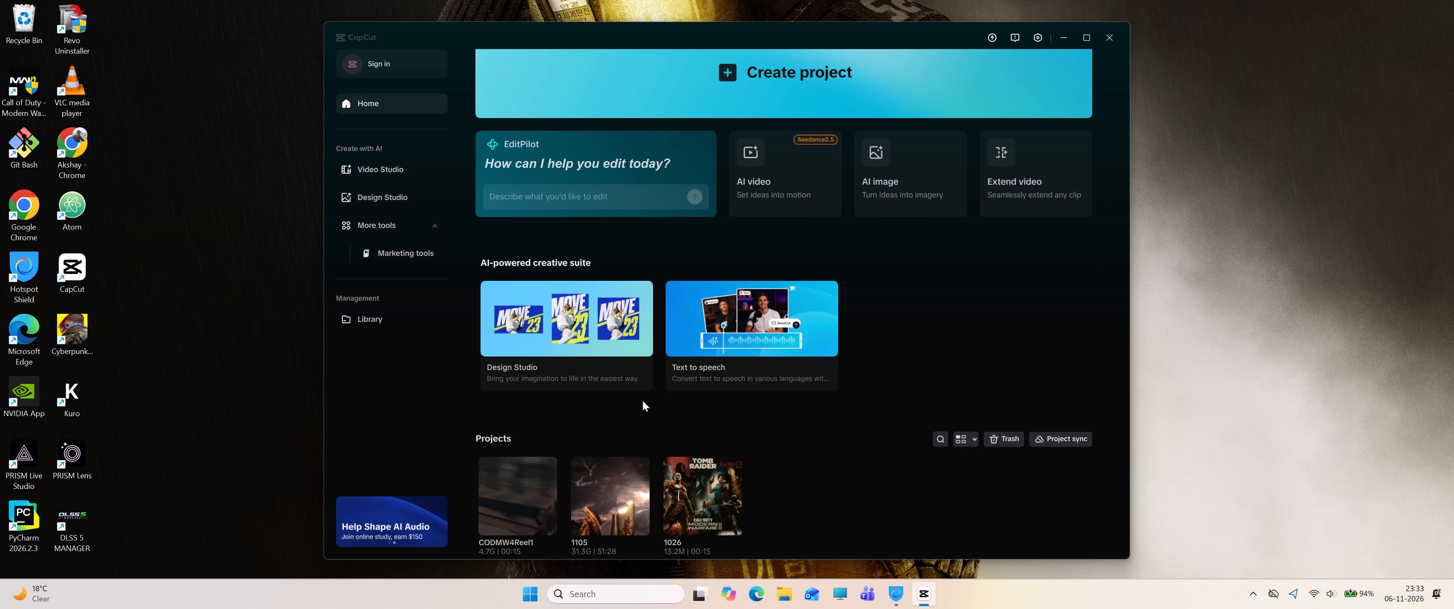
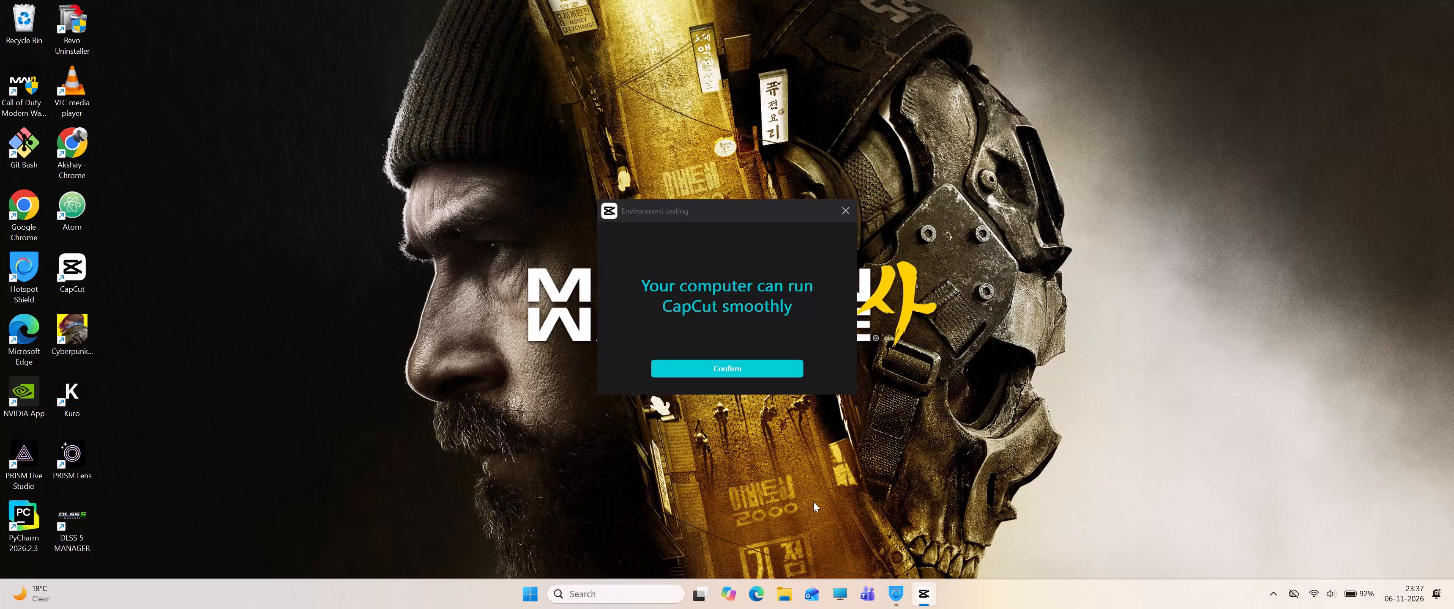
# Confirm the environment test result and dismiss the CapCut Pro purchase offer.
pyautogui.click(744, 370)
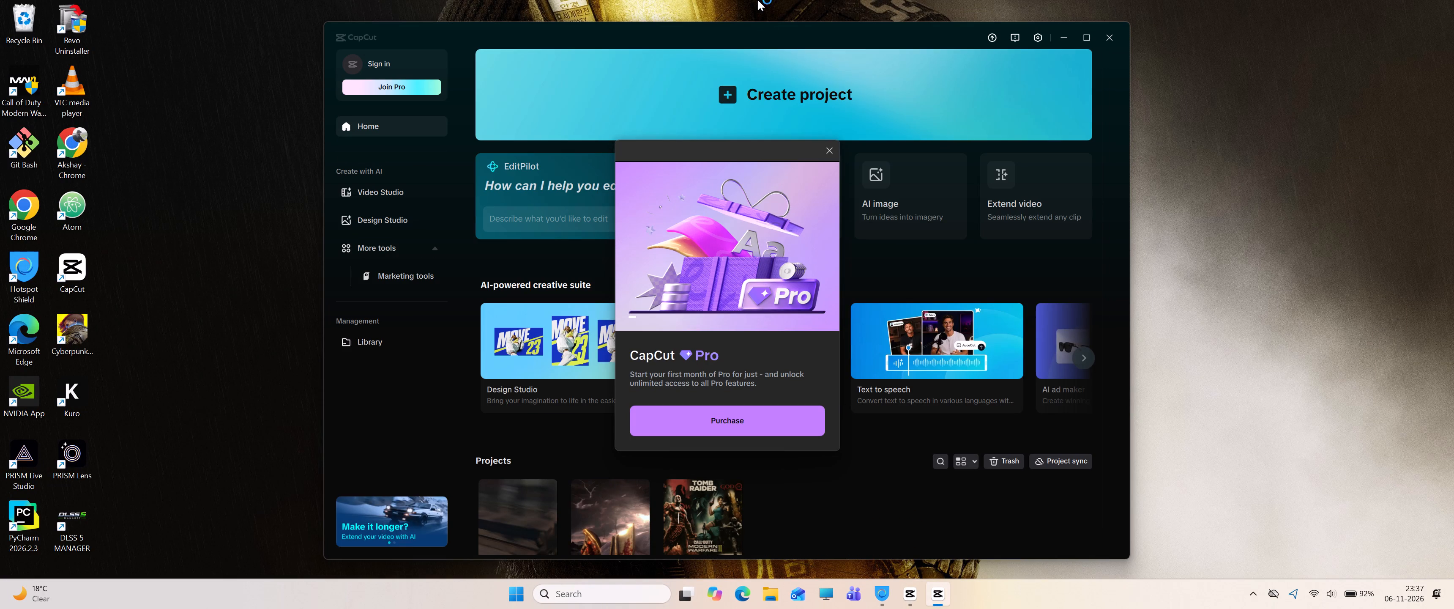
pyautogui.click(835, 150)
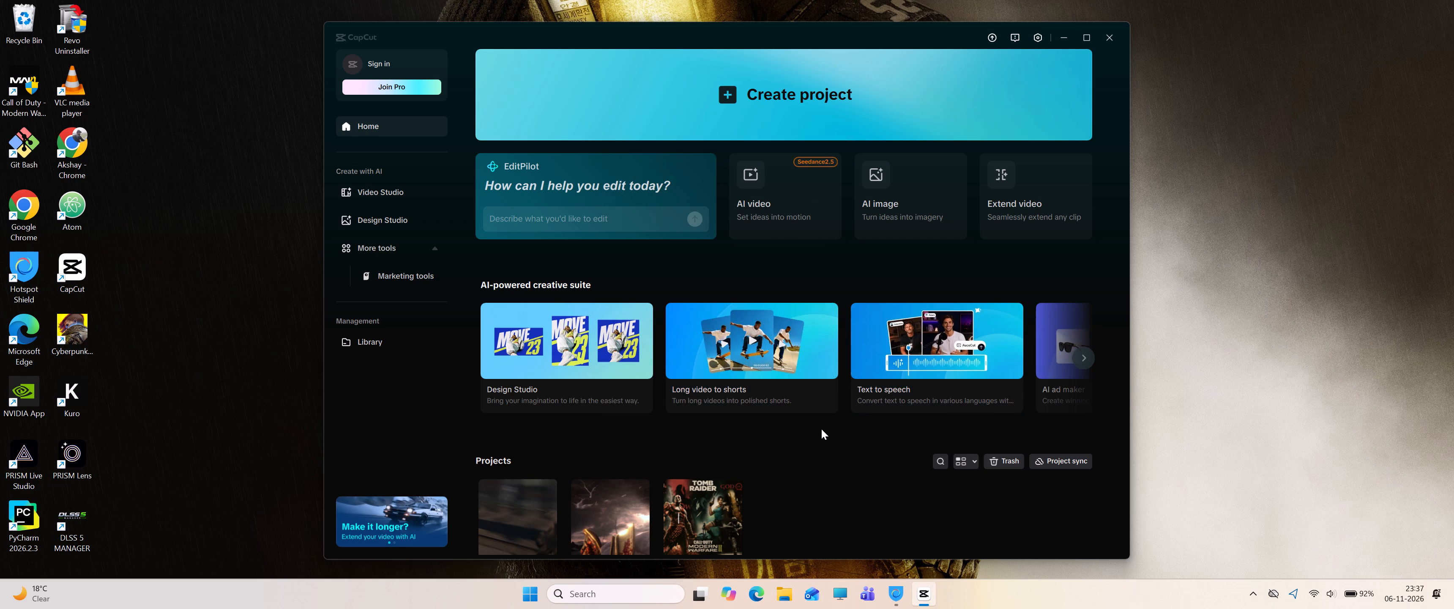
# Open the existing CODMW4Reel1 project from the Projects list.
pyautogui.scroll(-4, 823, 429)
pyautogui.click(512, 497)
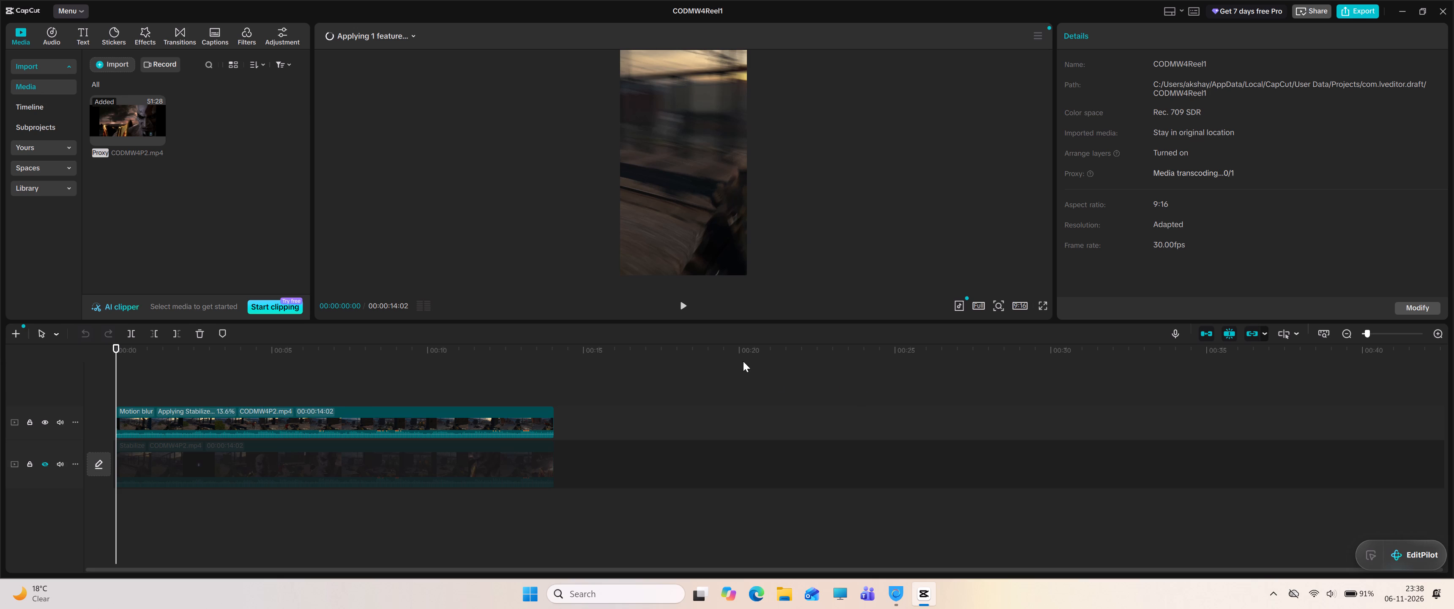
# Play the whole timeline from the beginning to review the current edit.
pyautogui.click(683, 306)
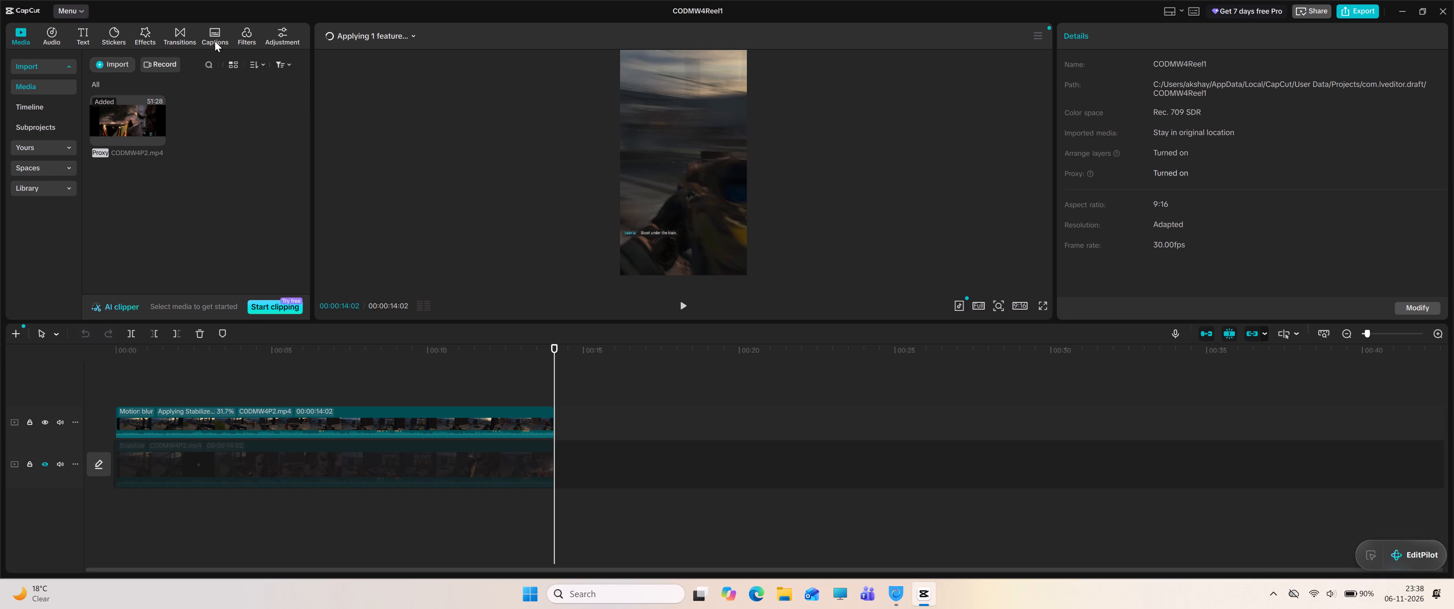
# Apply the Dynamic Blur effect from the trending video effects to the CODMW4P2.mp4 clip on the upper track.
pyautogui.click(144, 44)
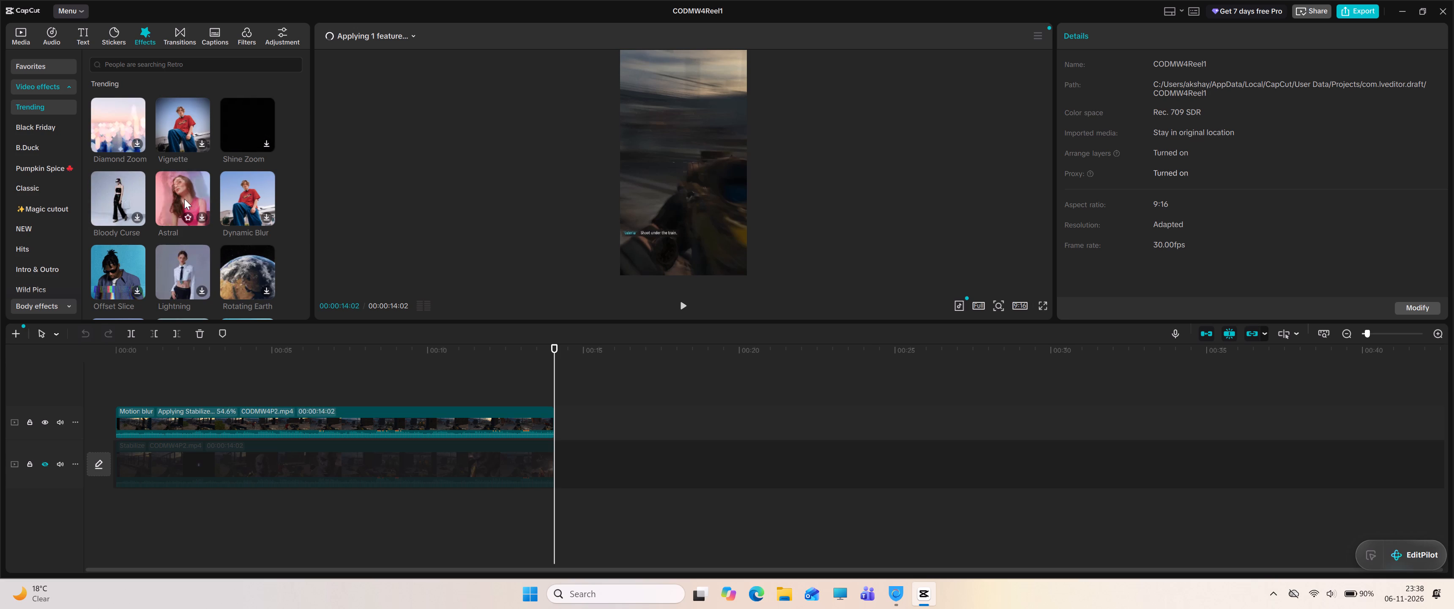
pyautogui.scroll(-1, 184, 199)
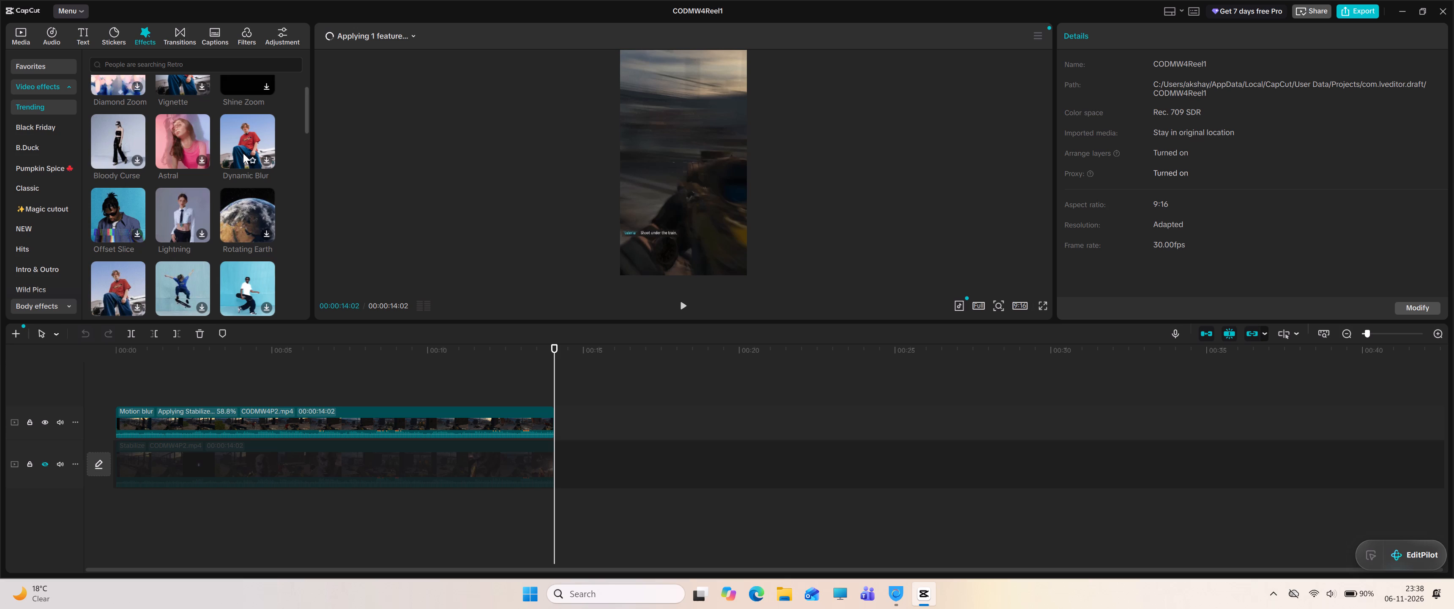
pyautogui.click(265, 160)
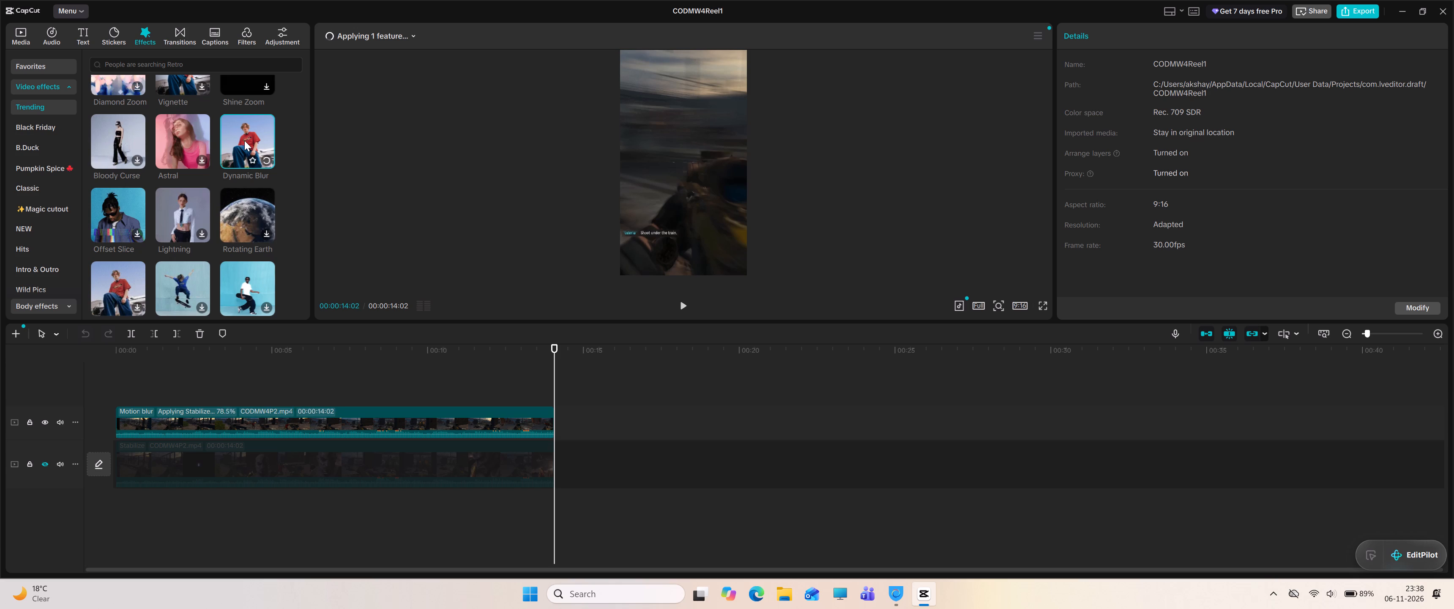
pyautogui.scroll(-1, 222, 205)
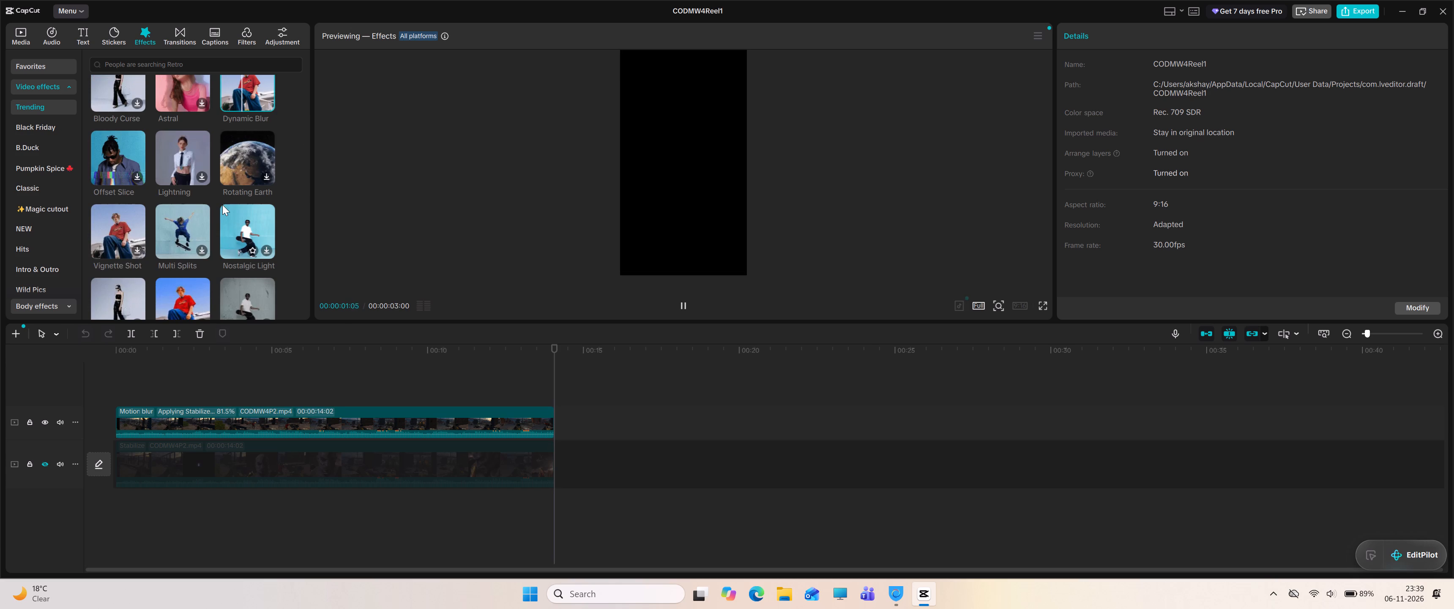
pyautogui.scroll(-1, 222, 204)
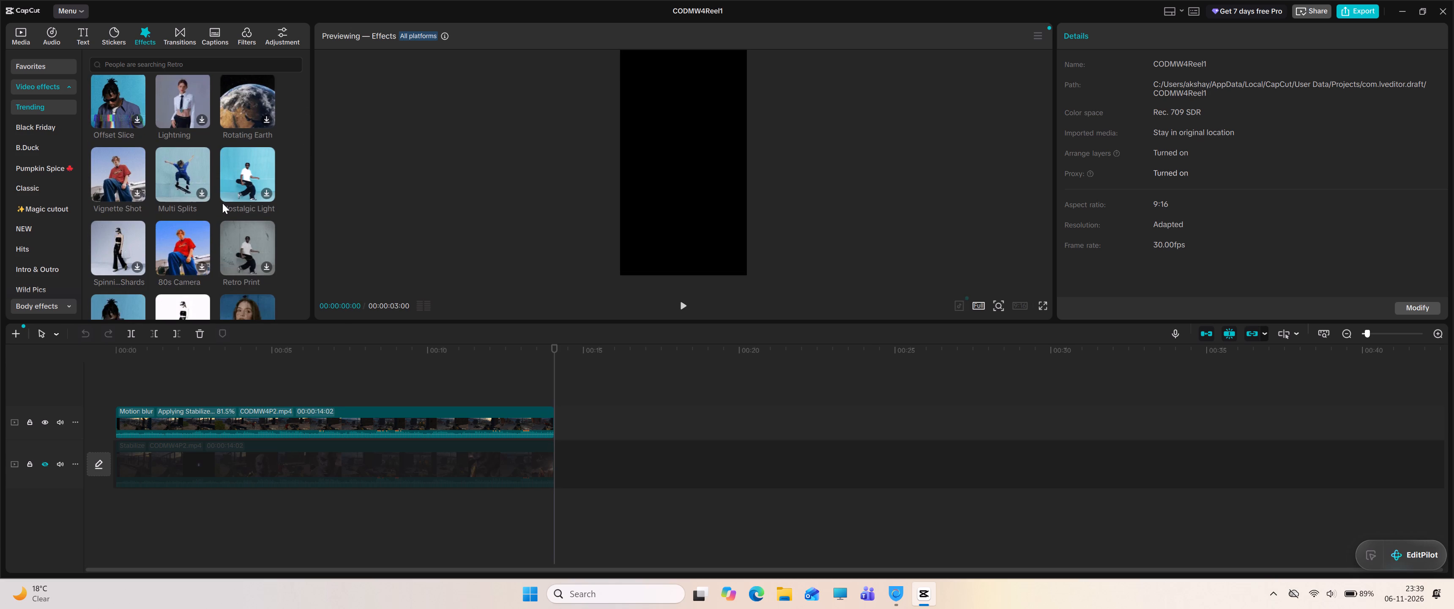
pyautogui.scroll(-1, 222, 202)
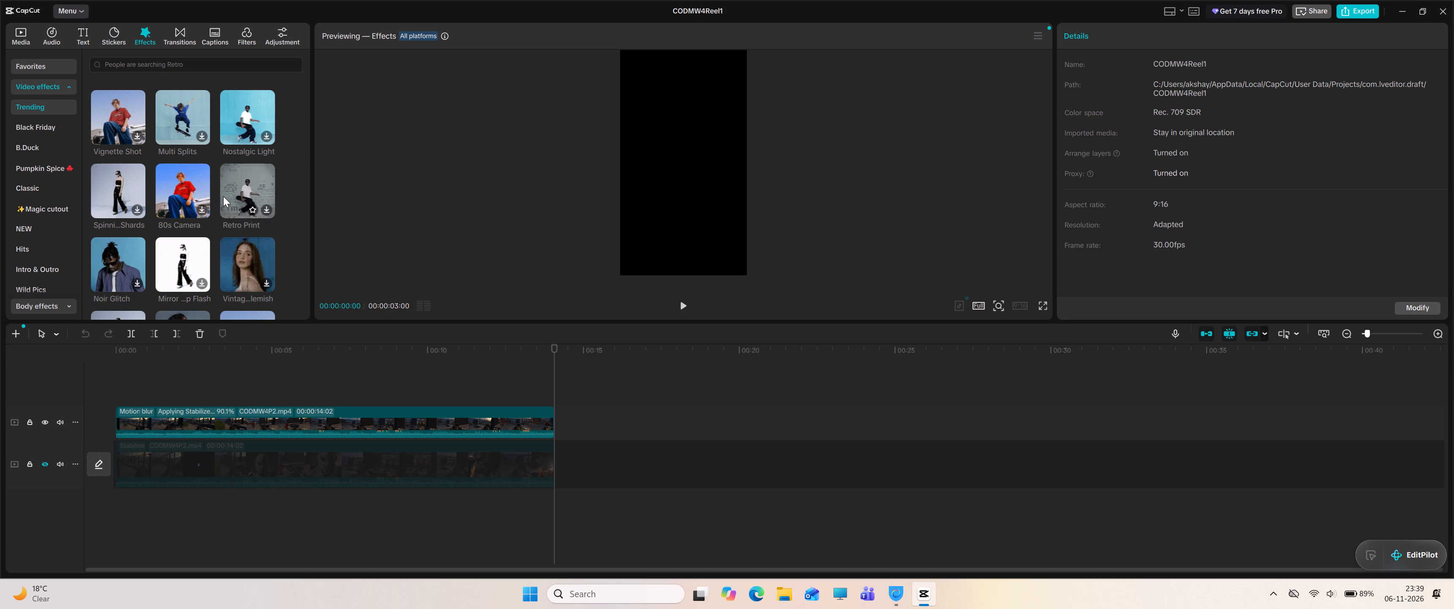
pyautogui.scroll(1, 223, 196)
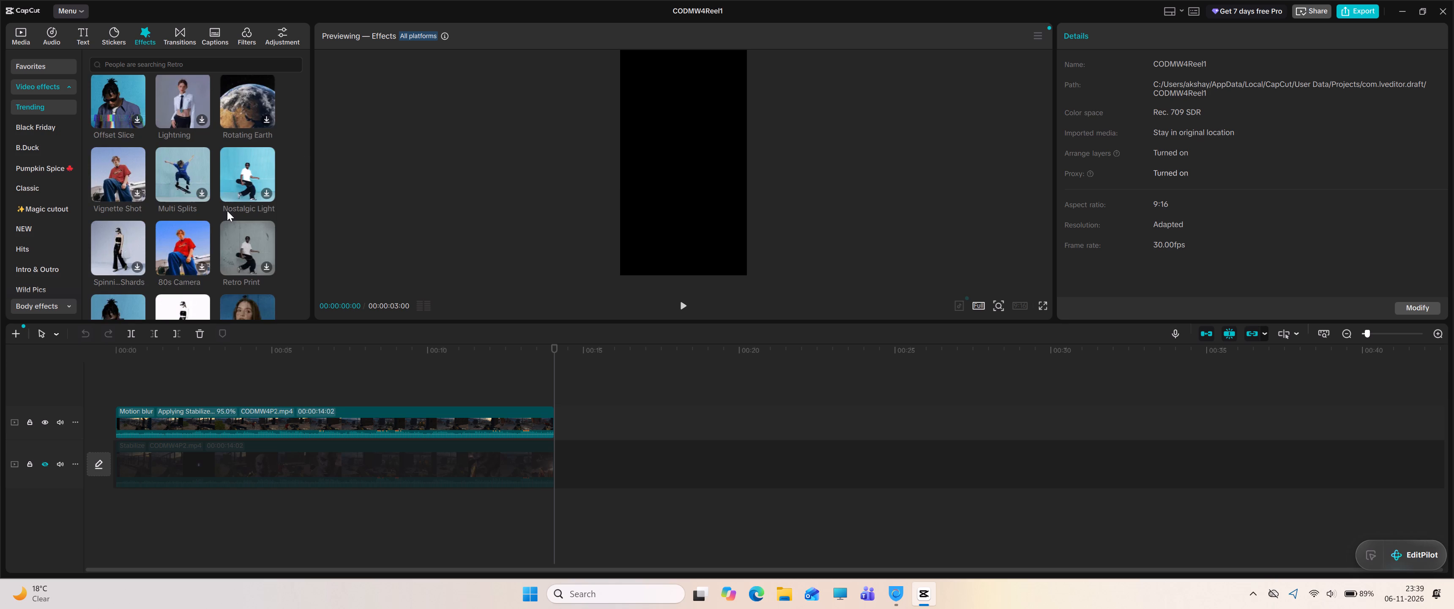
pyautogui.scroll(2, 227, 211)
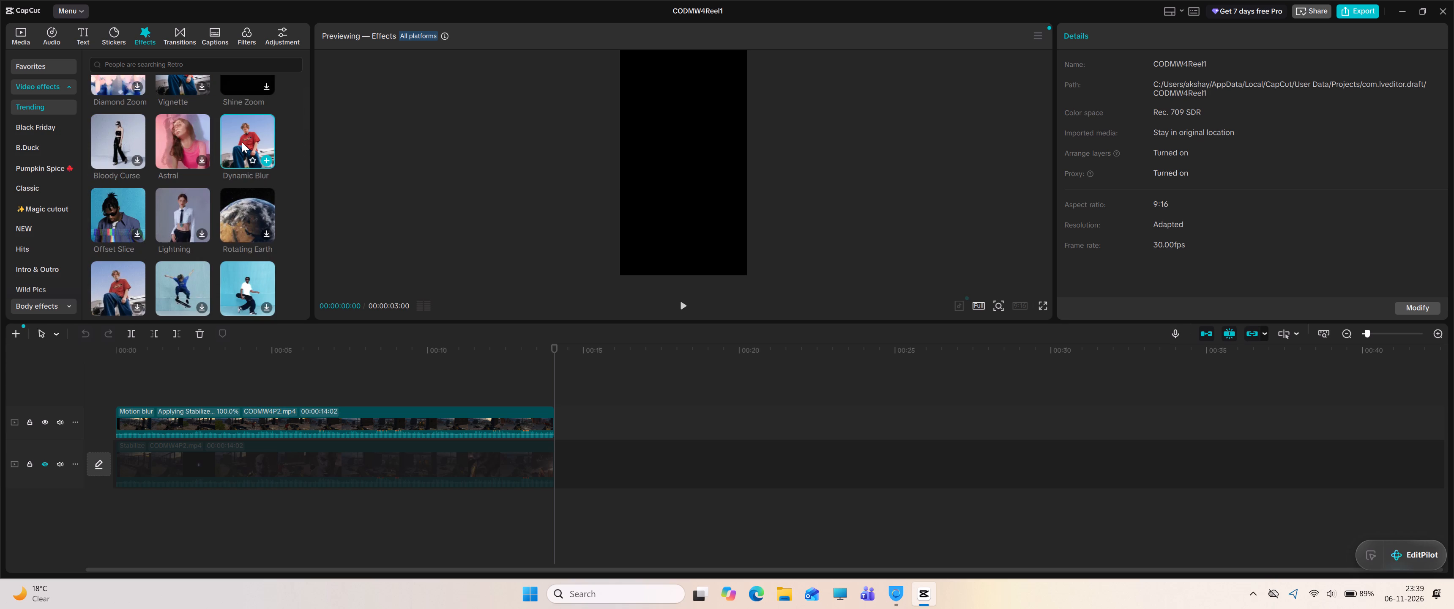
pyautogui.moveTo(242, 142); pyautogui.dragTo(254, 294)
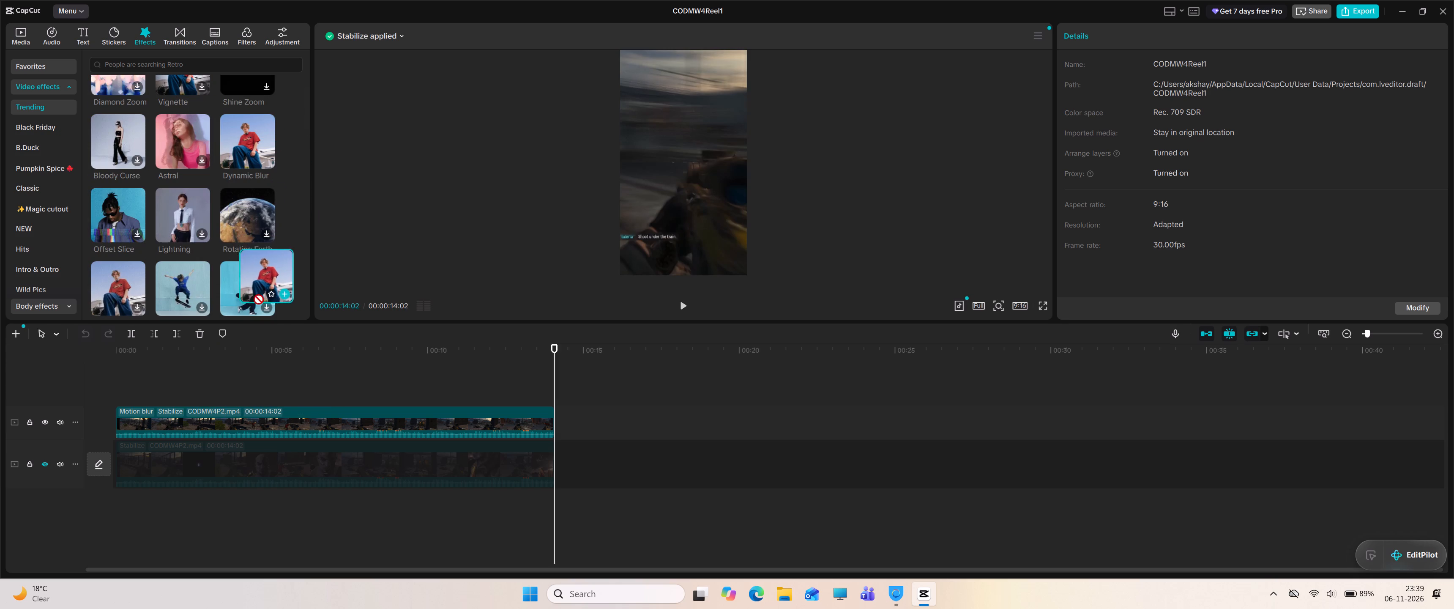
pyautogui.moveTo(254, 294); pyautogui.dragTo(264, 412)
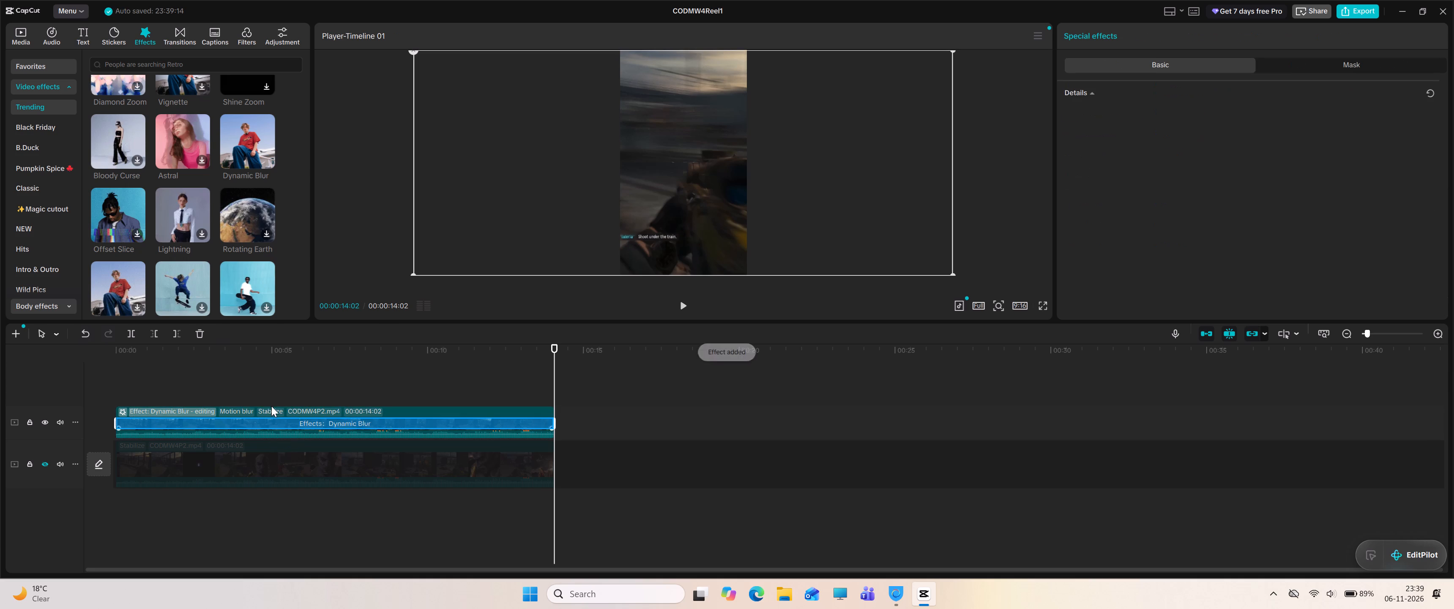
# Play the opening of the timeline from the start to preview the Dynamic Blur effect.
pyautogui.moveTo(553, 346); pyautogui.dragTo(85, 314)
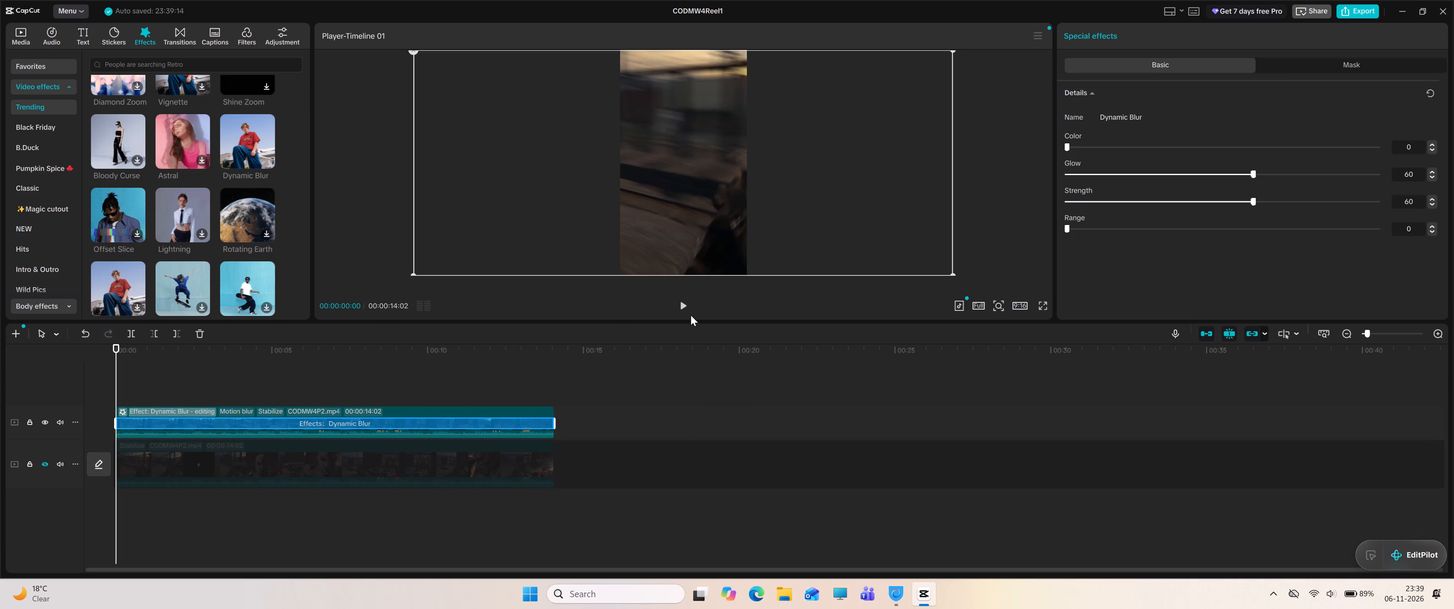
pyautogui.click(681, 305)
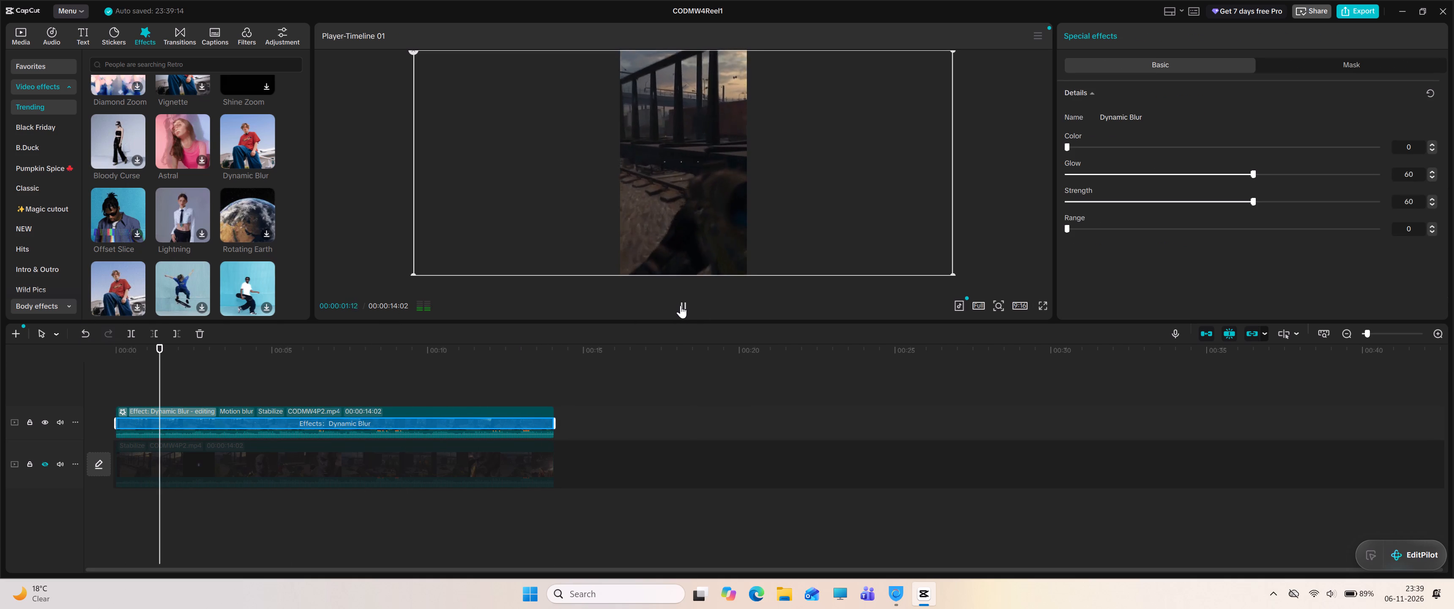
pyautogui.click(681, 305)
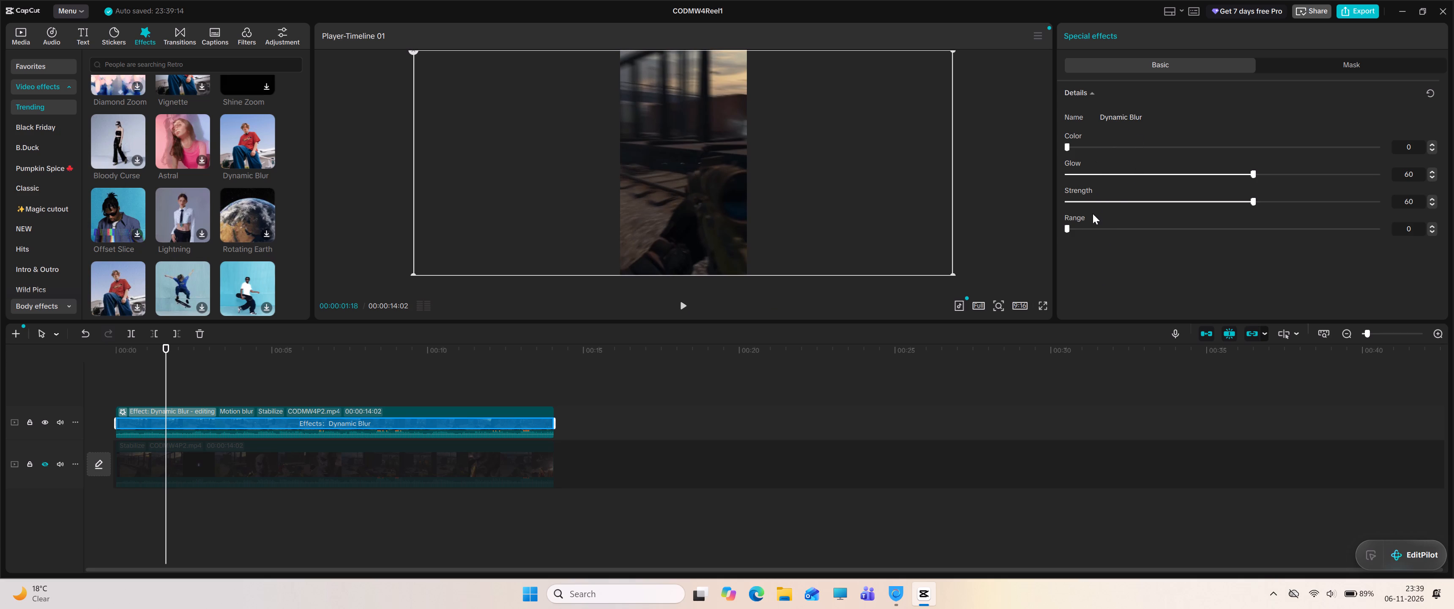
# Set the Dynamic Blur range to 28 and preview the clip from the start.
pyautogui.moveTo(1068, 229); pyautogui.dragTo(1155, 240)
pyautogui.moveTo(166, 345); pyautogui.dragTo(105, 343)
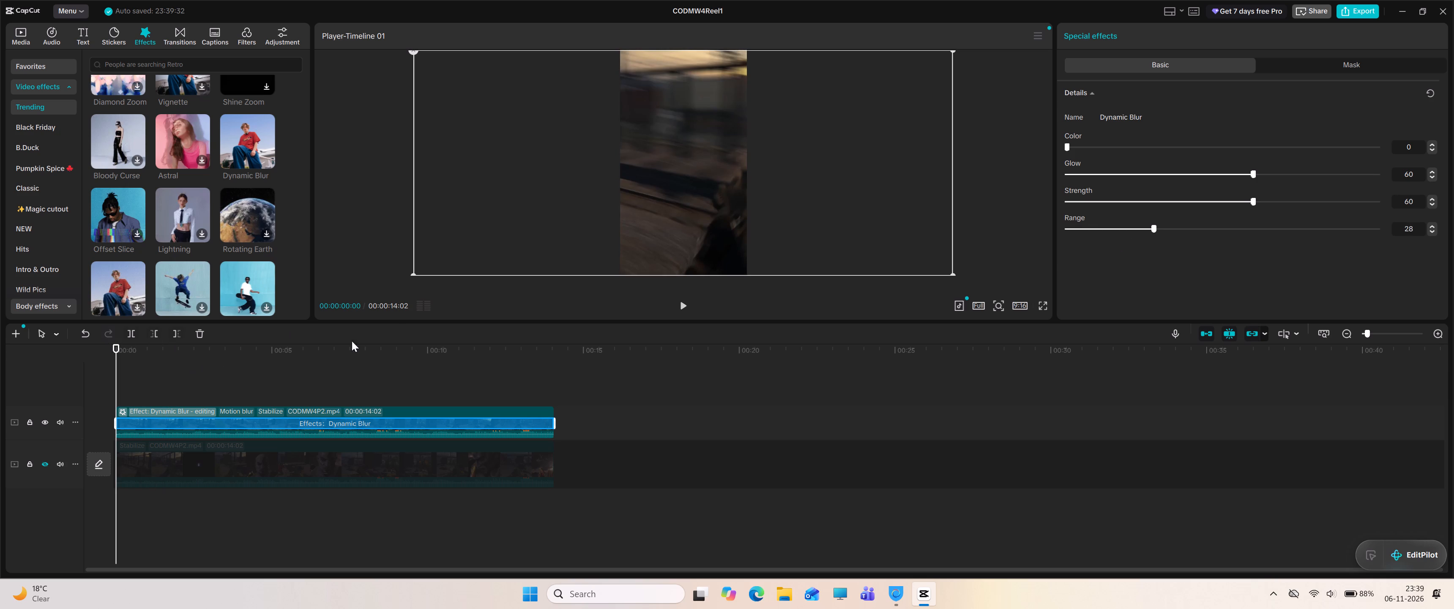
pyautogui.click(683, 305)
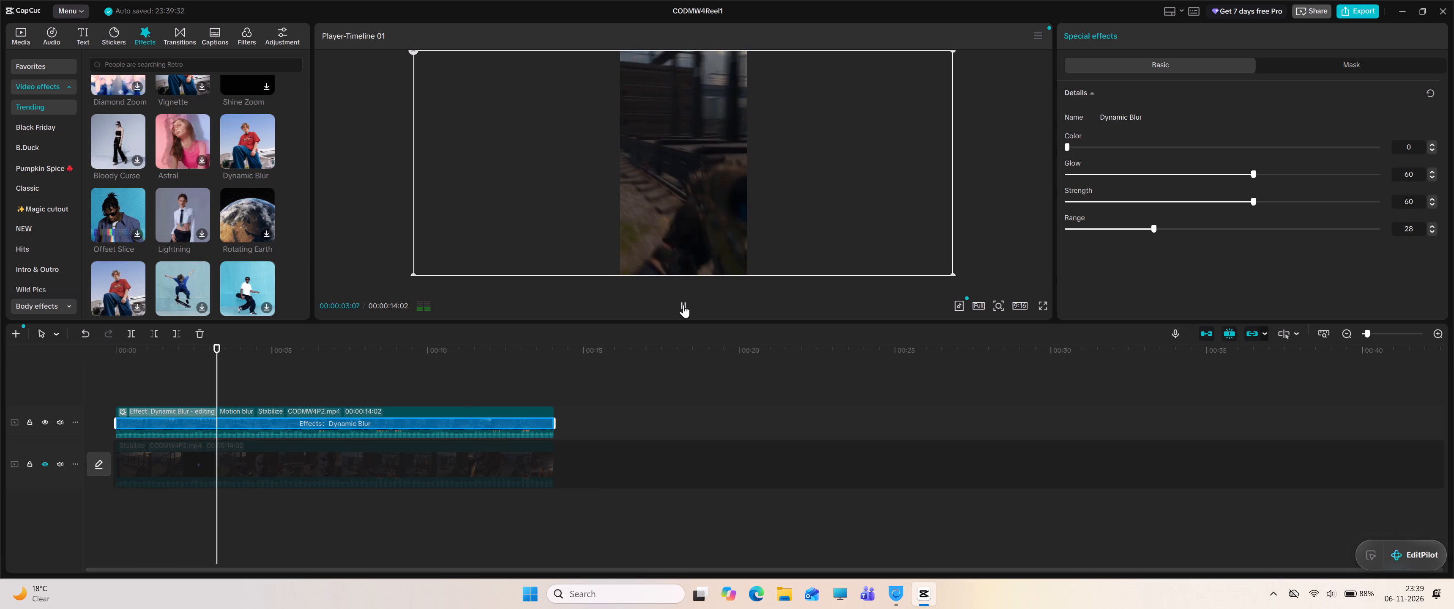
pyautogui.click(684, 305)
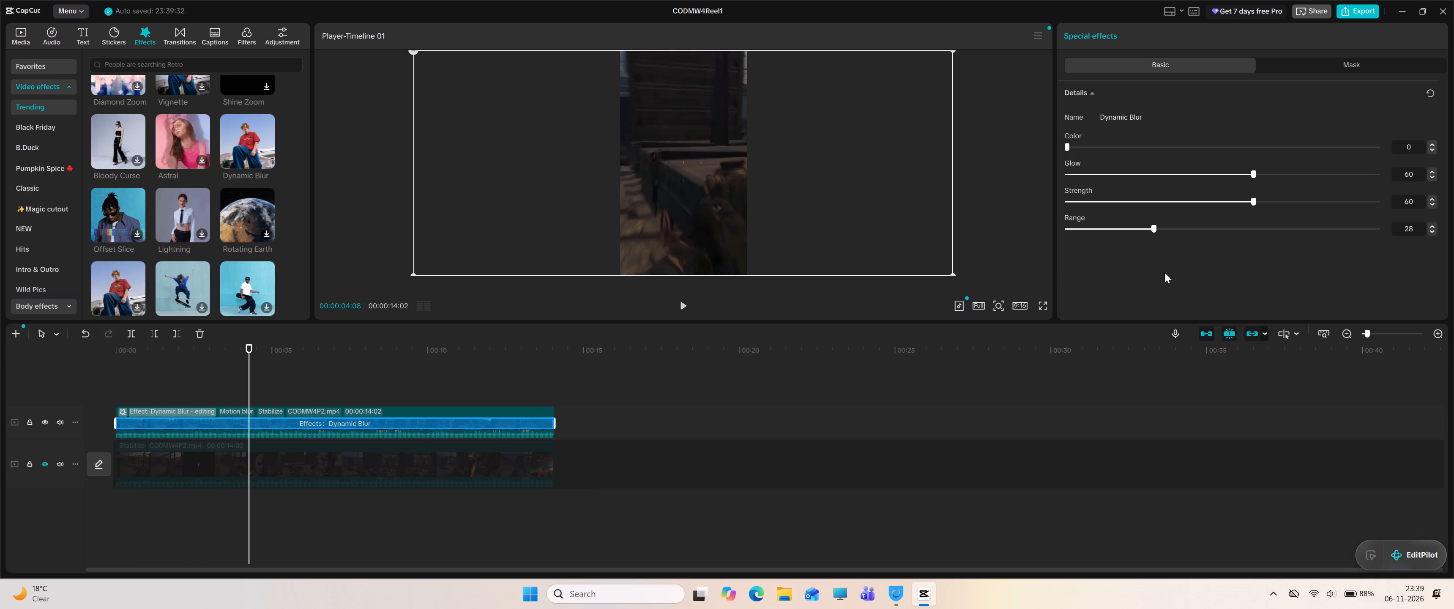
# Set the Dynamic Blur range to 100 and preview the following section of the clip.
pyautogui.moveTo(1152, 230); pyautogui.dragTo(1383, 230)
pyautogui.click(682, 306)
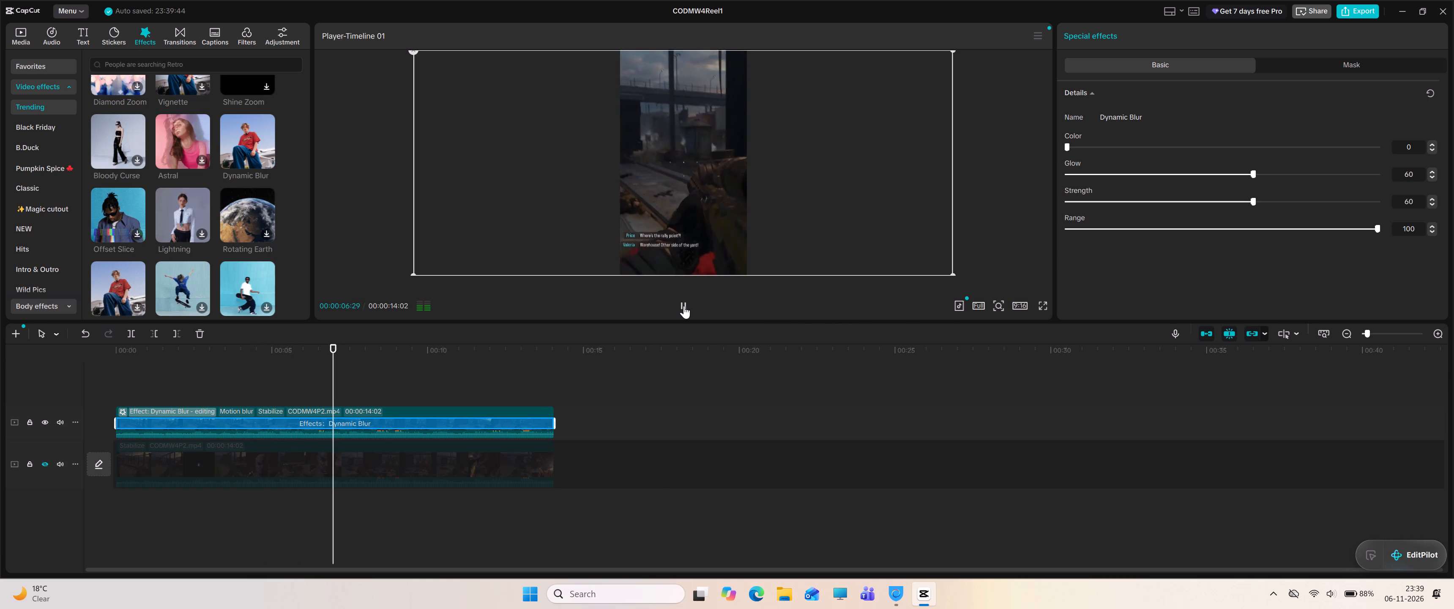
pyautogui.click(684, 306)
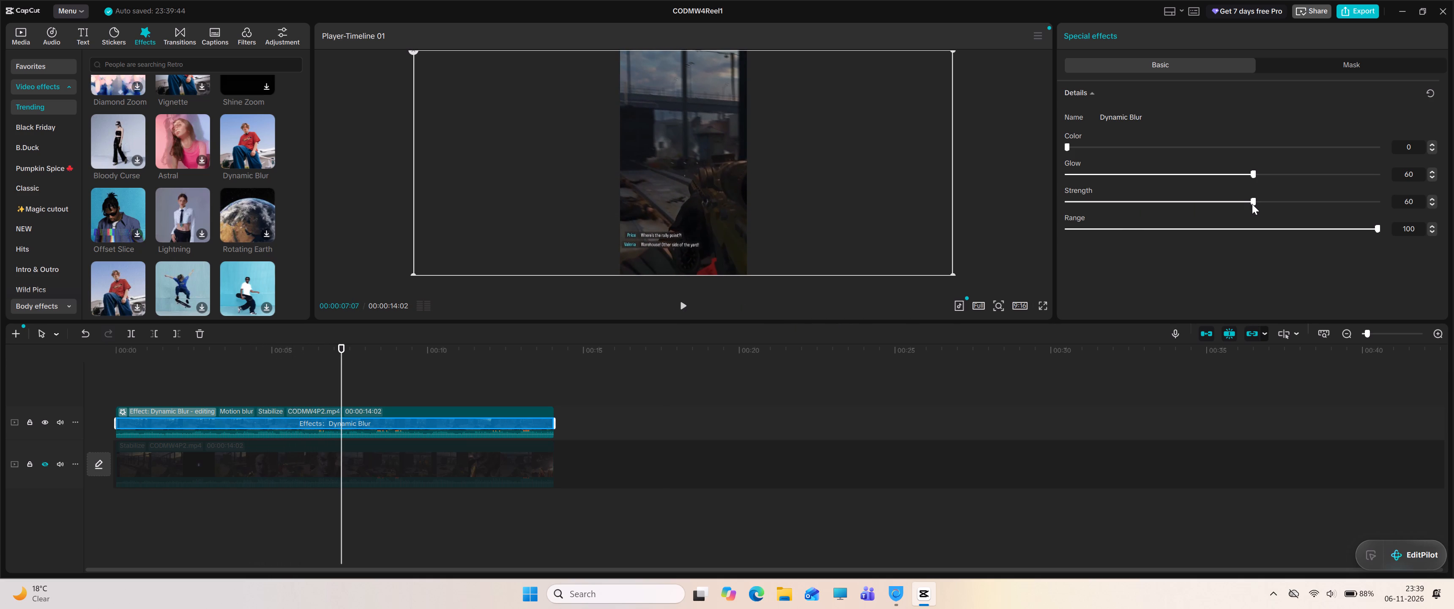
# Set the Dynamic Blur strength to 100 and preview both the rest of the clip and its opening.
pyautogui.moveTo(1252, 204); pyautogui.dragTo(1397, 204)
pyautogui.click(683, 306)
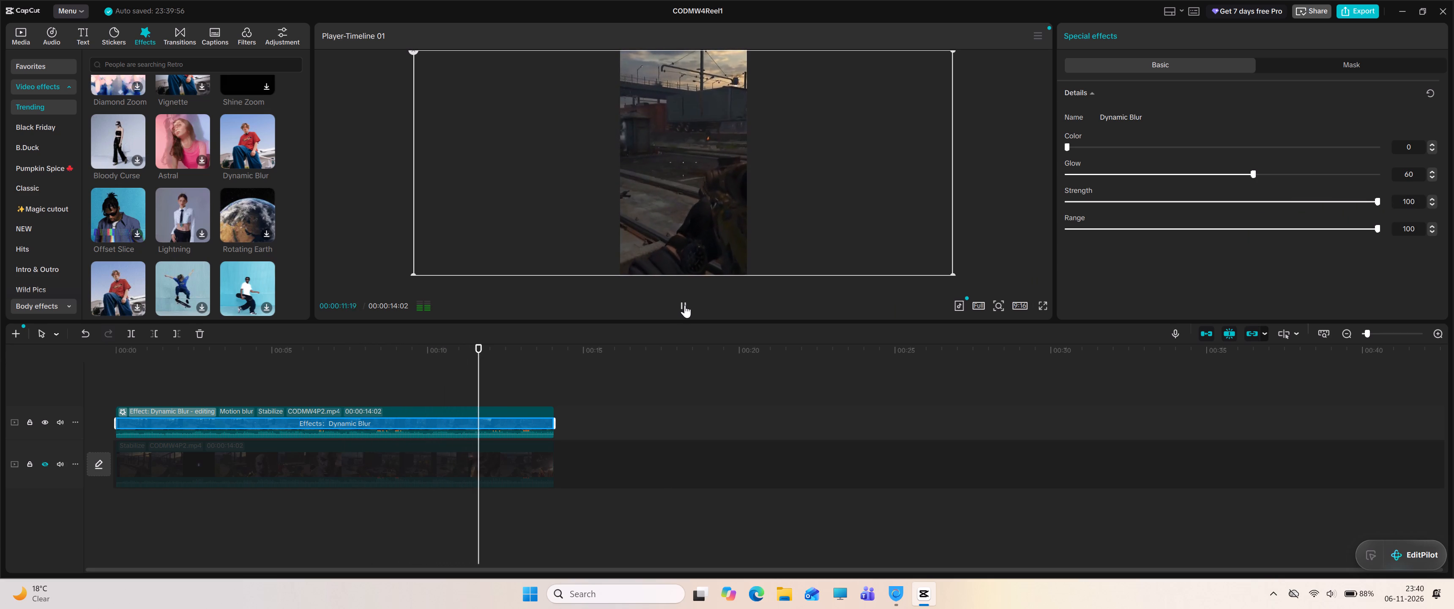
pyautogui.click(686, 304)
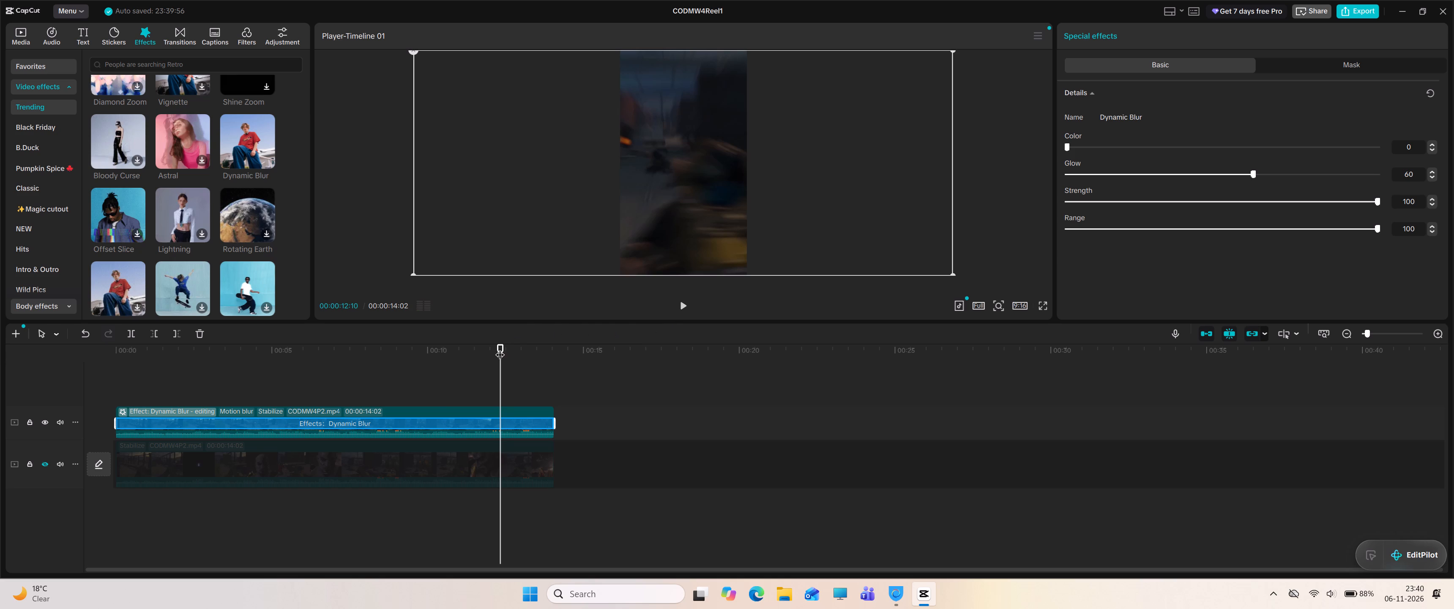
pyautogui.moveTo(500, 348); pyautogui.dragTo(98, 321)
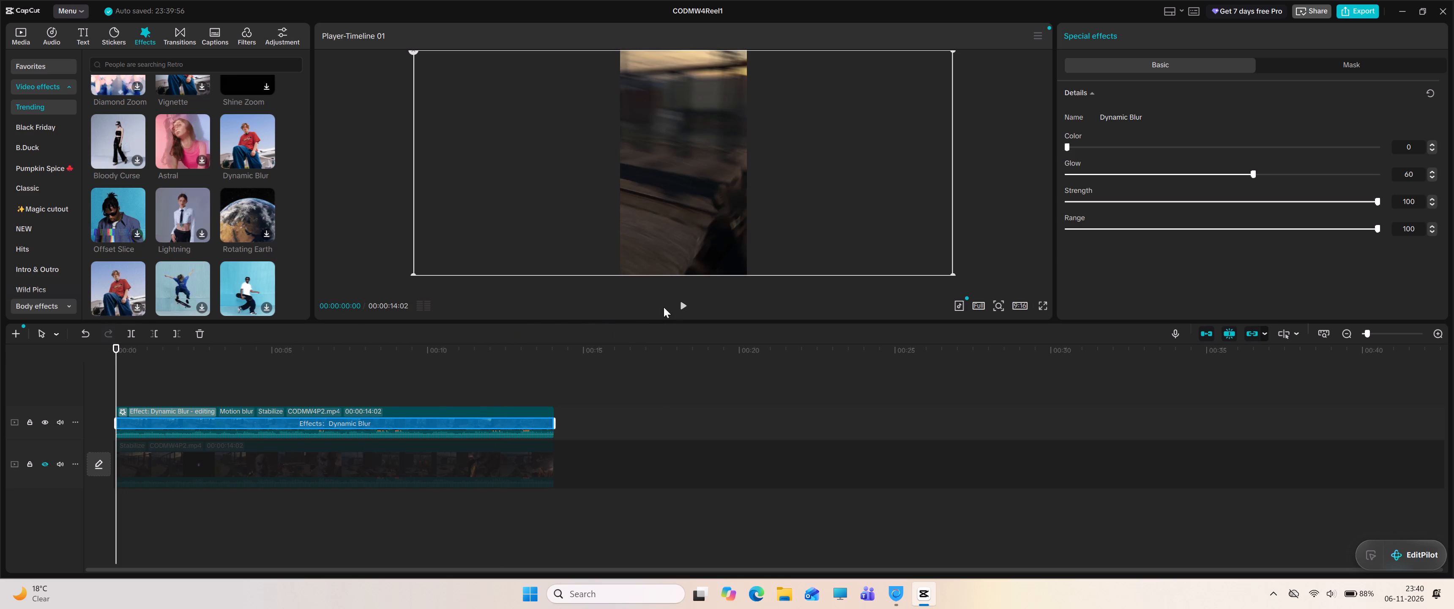
pyautogui.click(682, 305)
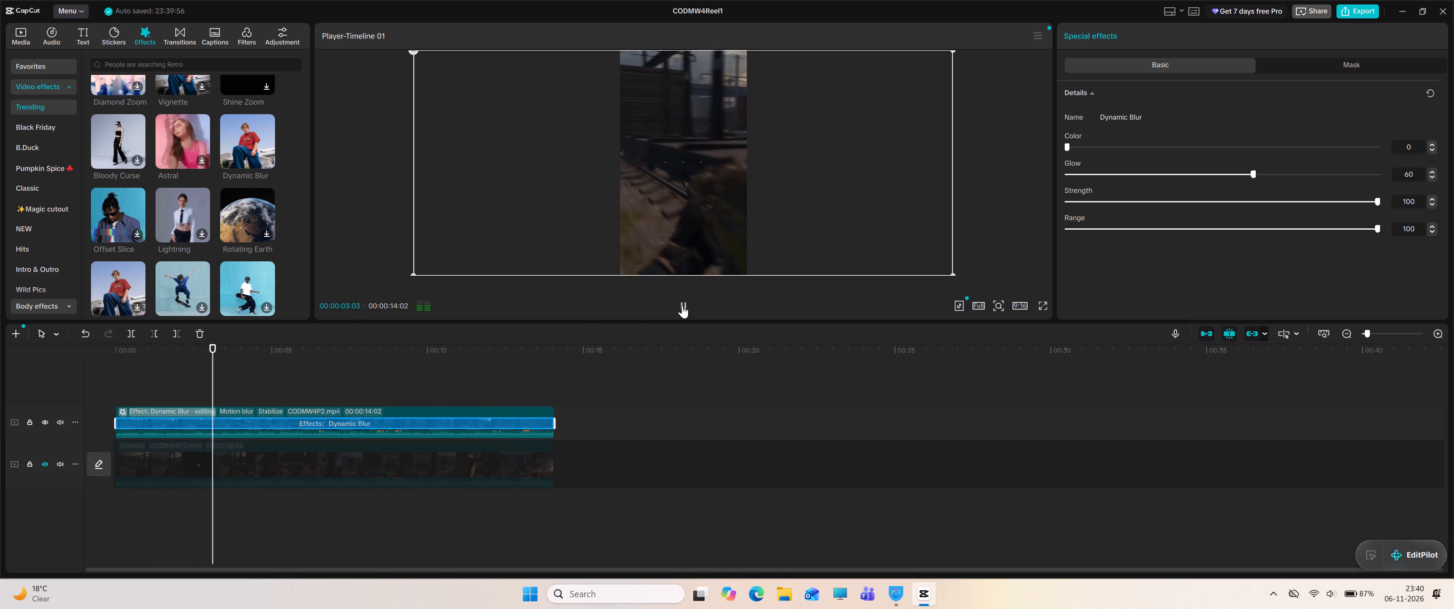
pyautogui.click(682, 305)
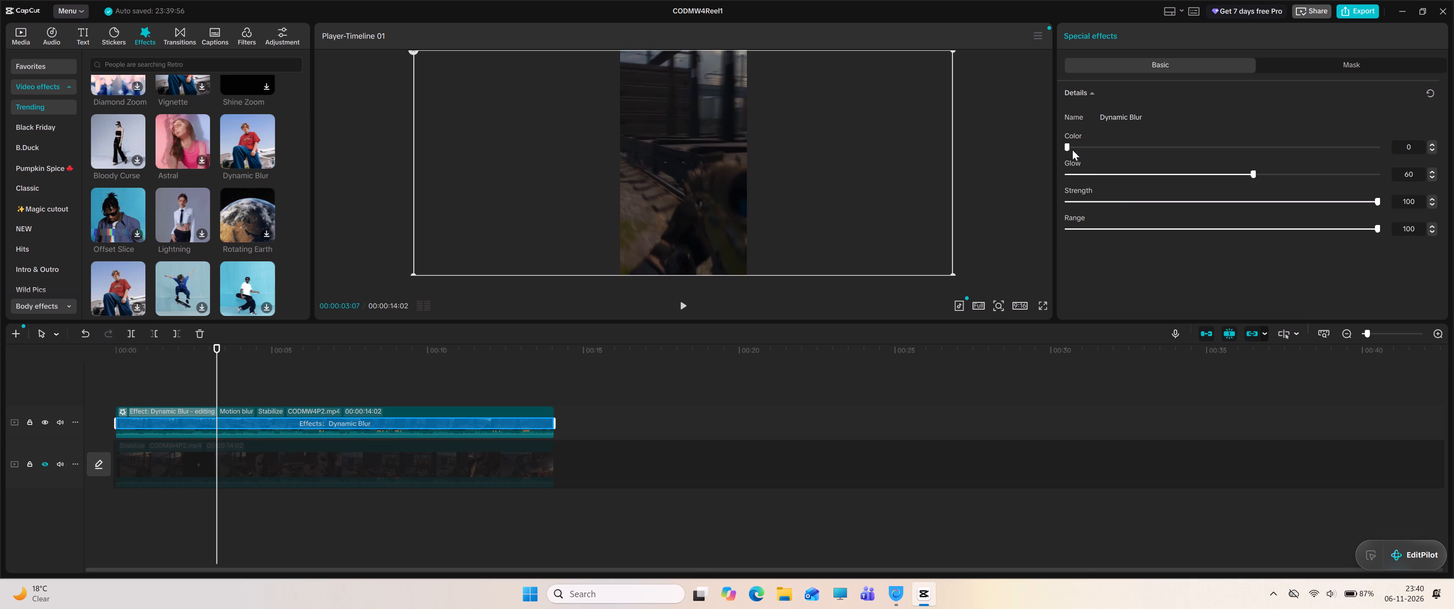
# Set the Dynamic Blur color and glow to 100 each.
pyautogui.moveTo(1067, 146); pyautogui.dragTo(1384, 151)
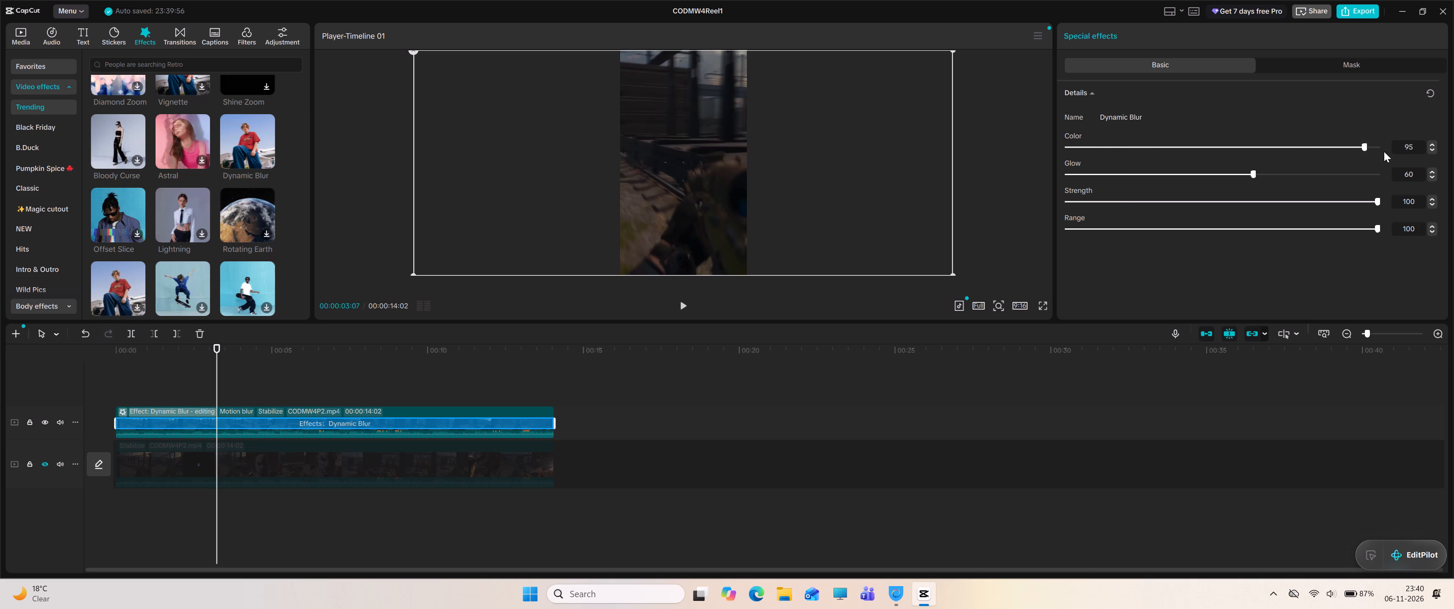
pyautogui.moveTo(1384, 151); pyautogui.dragTo(1402, 151)
pyautogui.moveTo(1252, 176); pyautogui.dragTo(1378, 176)
pyautogui.moveTo(1378, 176); pyautogui.dragTo(1388, 176)
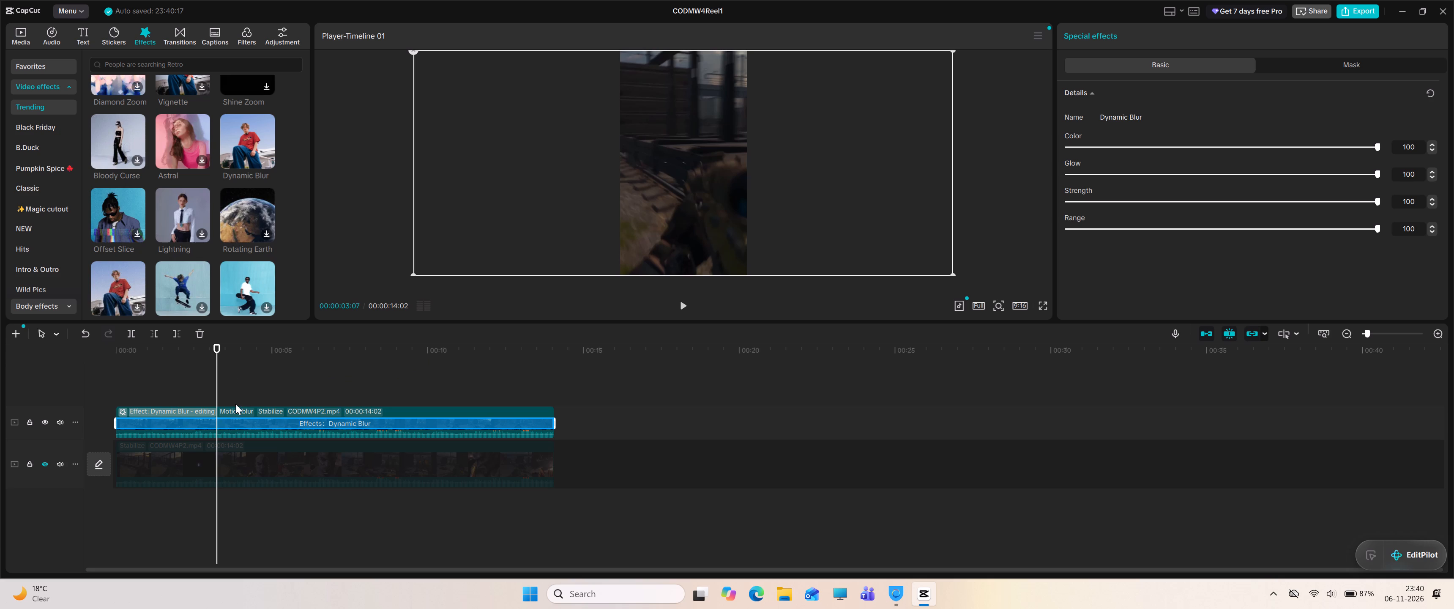
# Play the whole timeline from the start to review the adjusted Dynamic Blur effect.
pyautogui.moveTo(219, 351); pyautogui.dragTo(94, 351)
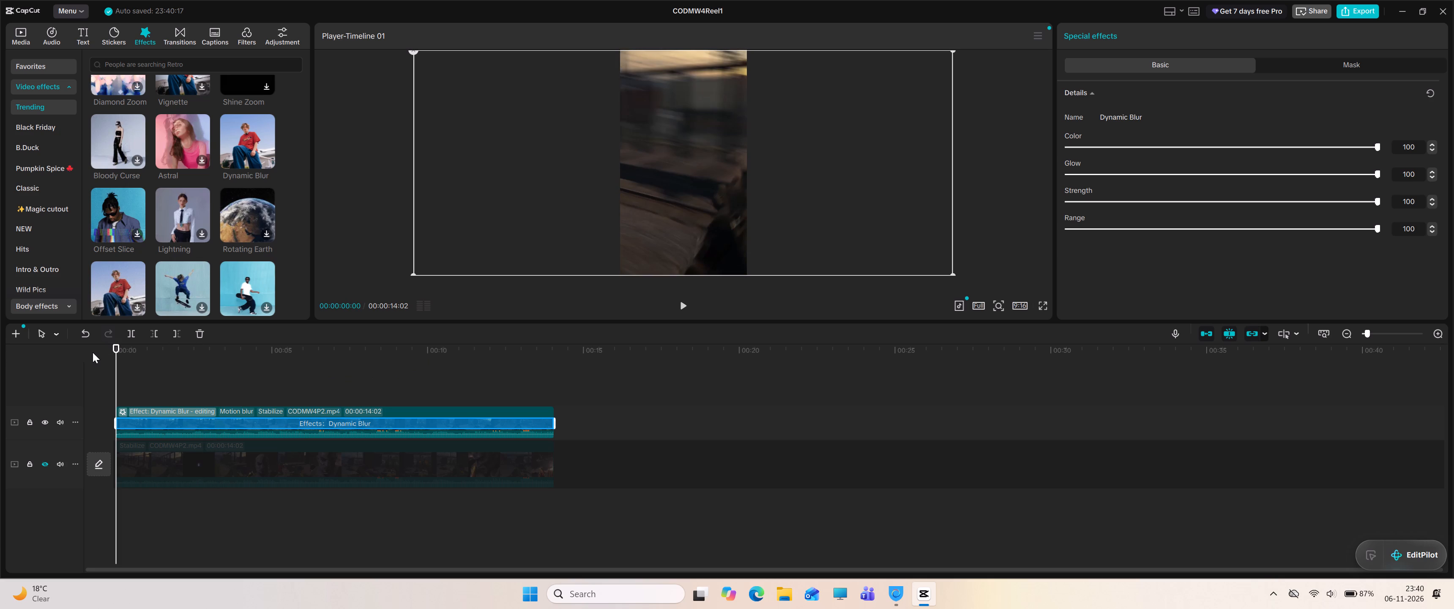
pyautogui.click(683, 307)
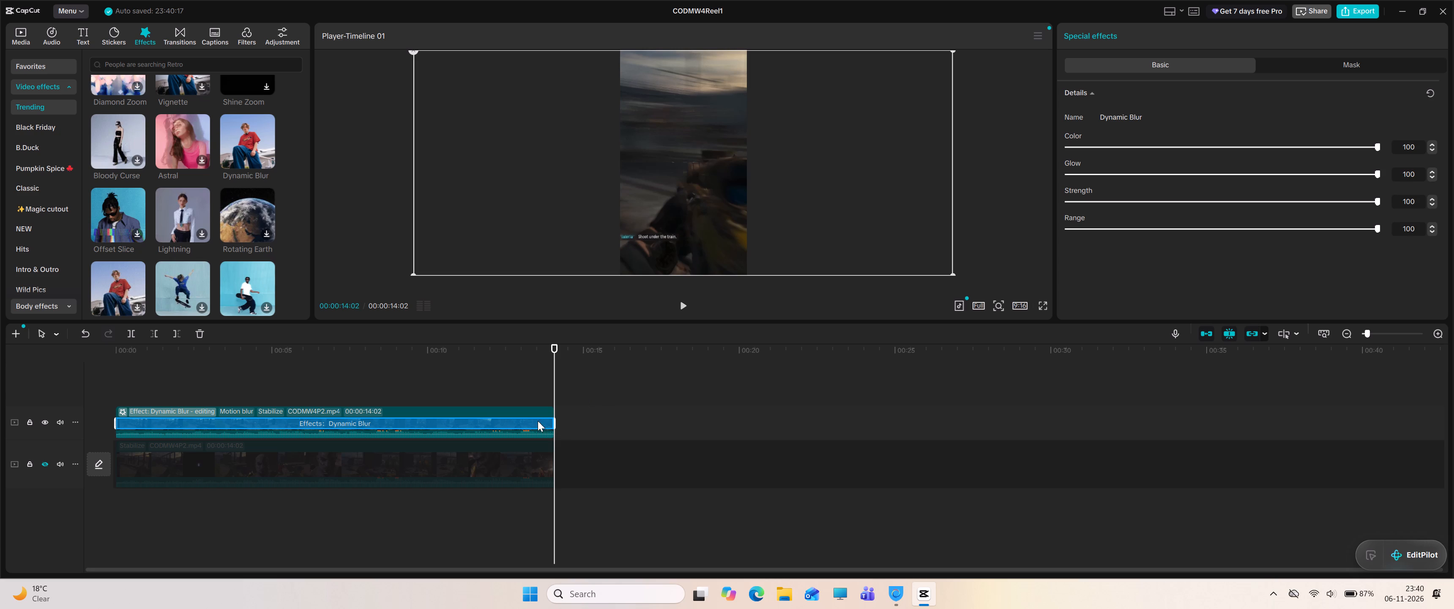
# Delete the Dynamic Blur effect from the upper CODMW4P2.mp4 clip.
pyautogui.rightClick(449, 425)
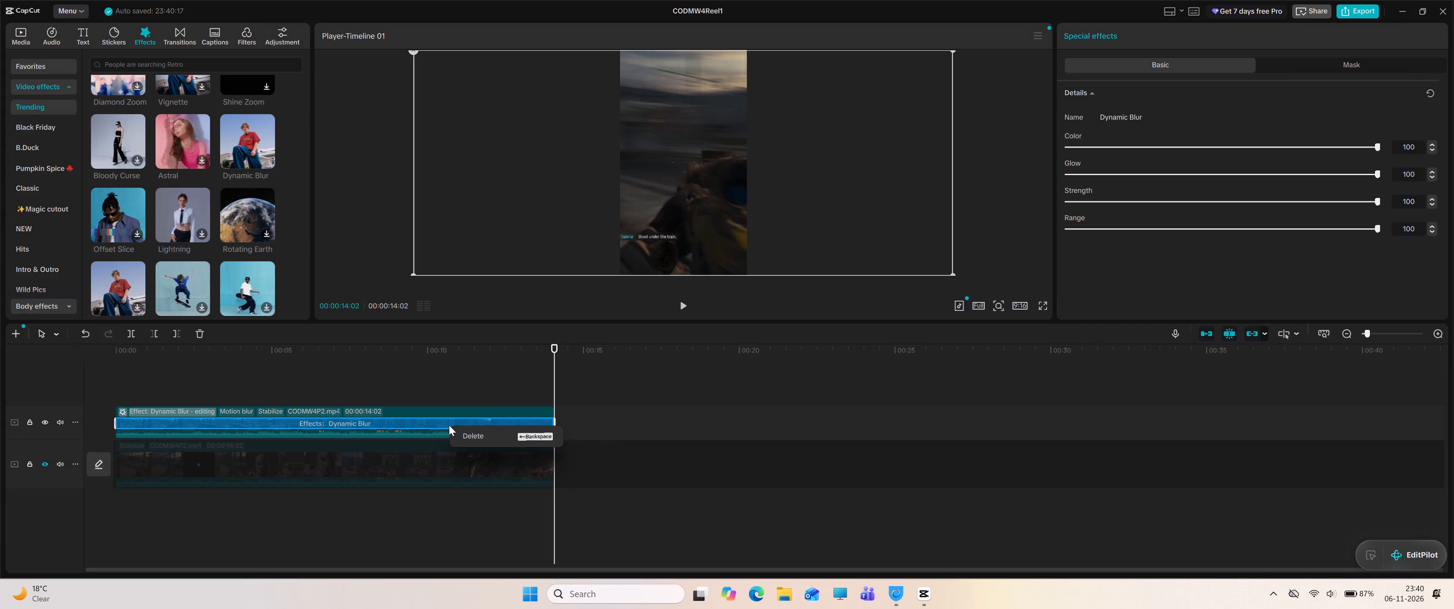
pyautogui.click(464, 441)
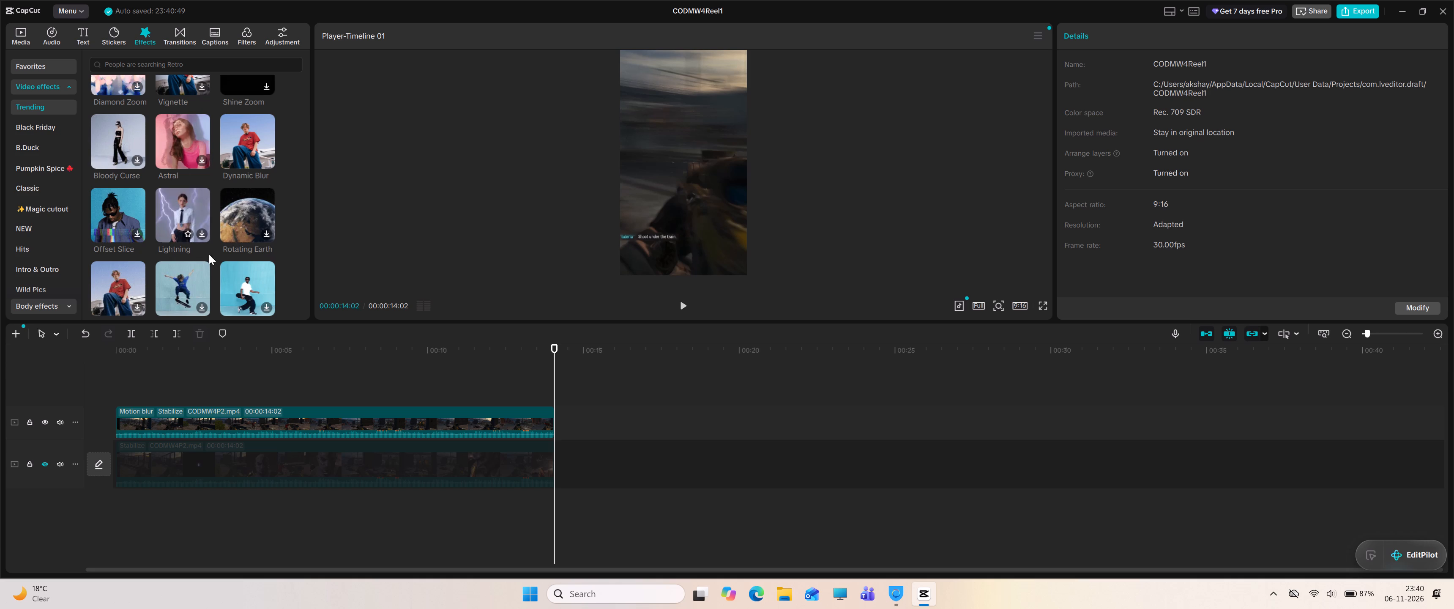
# Search the effects for Blur and apply the plain Blur video effect to the upper CODMW4P2.mp4 clip.
pyautogui.scroll(-1, 188, 246)
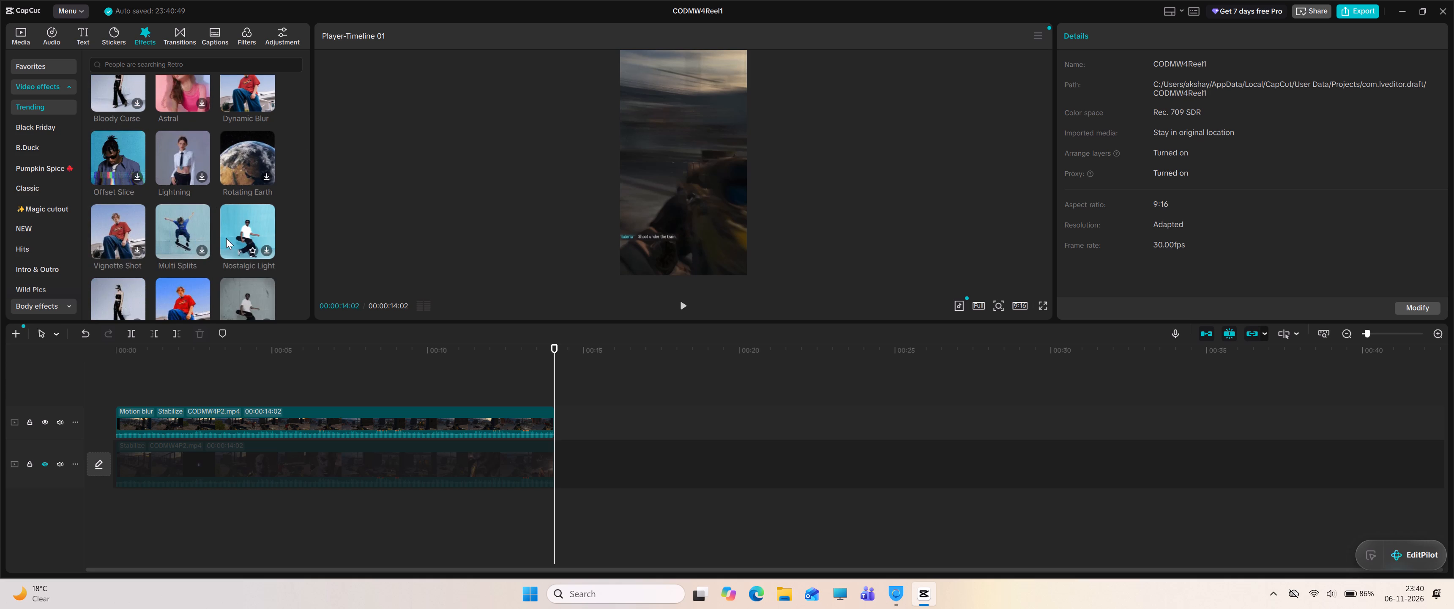
pyautogui.scroll(-2, 238, 236)
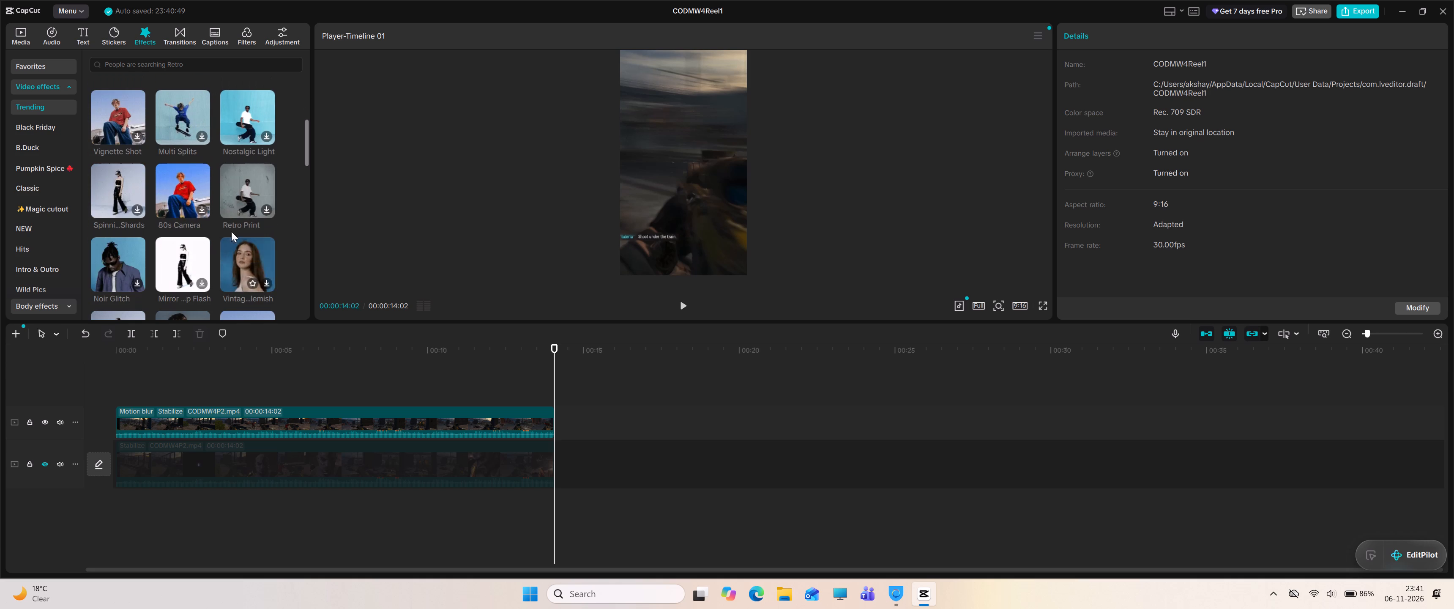
pyautogui.scroll(-1, 196, 242)
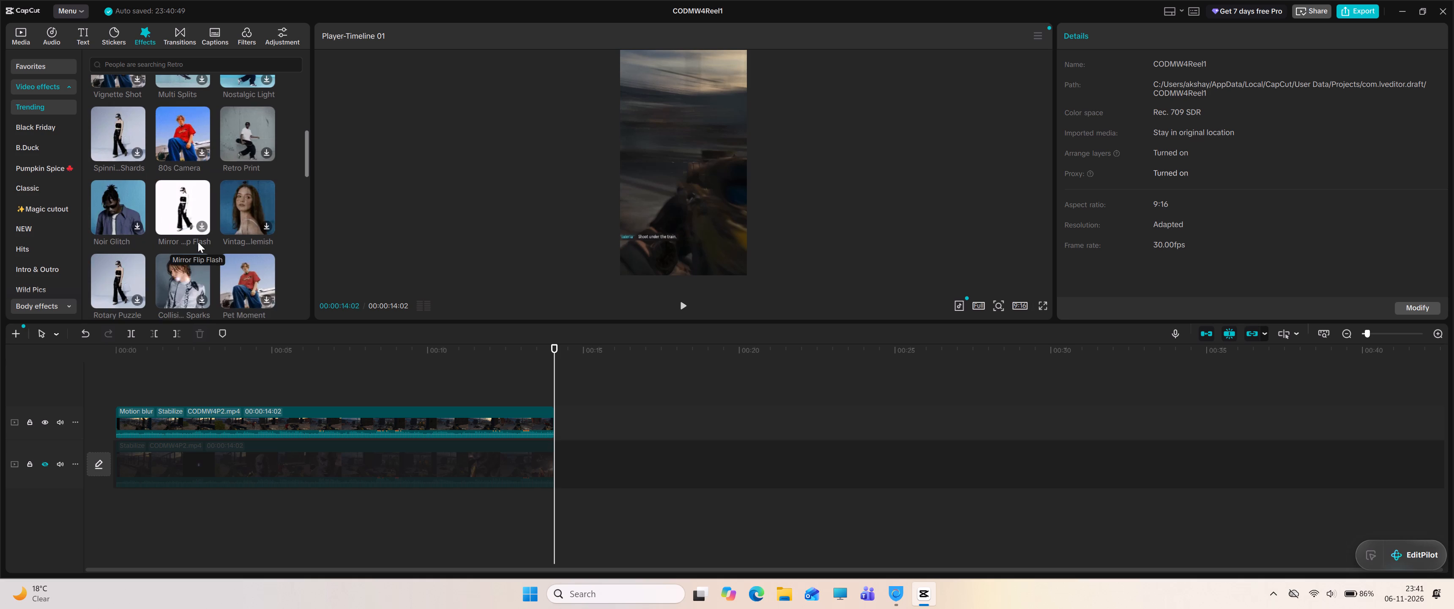
pyautogui.scroll(-1, 198, 242)
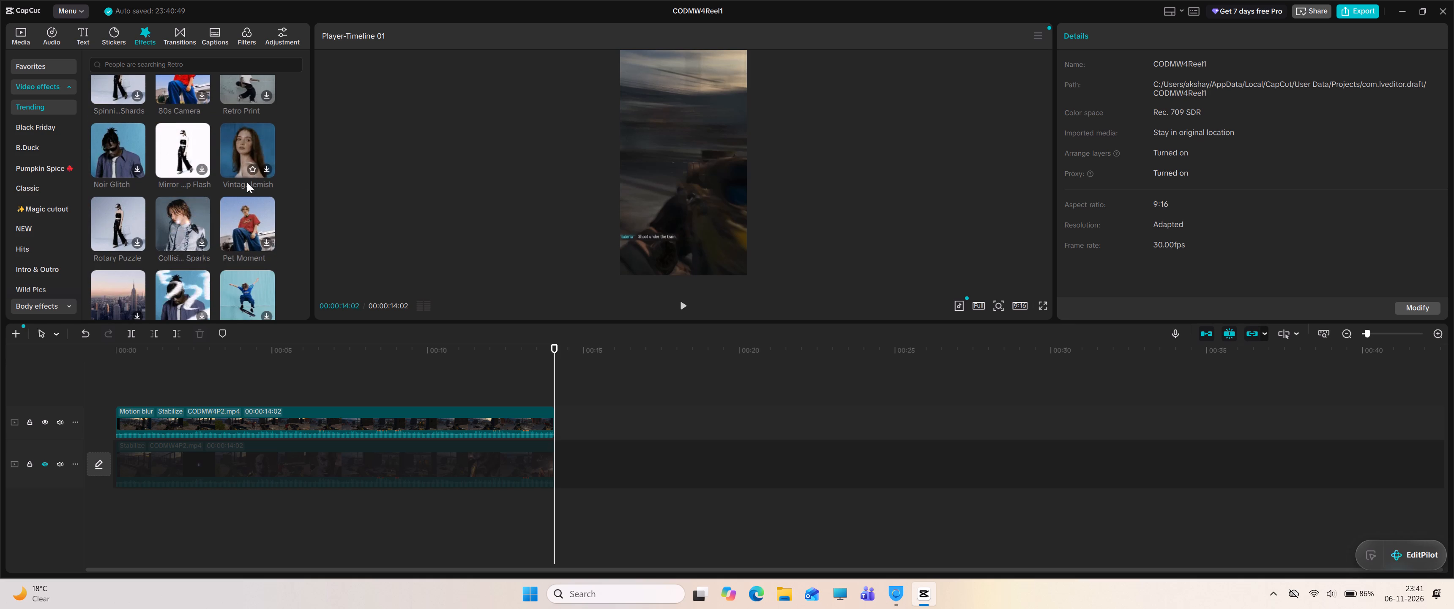
pyautogui.scroll(-1, 238, 217)
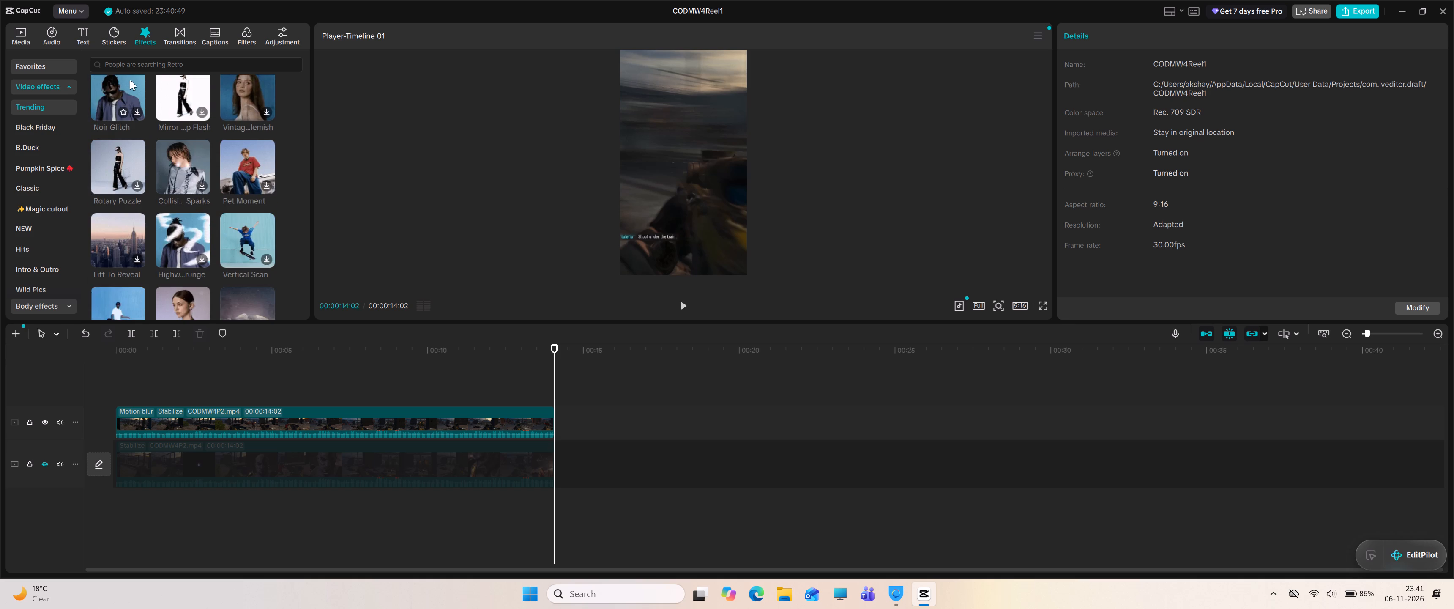
pyautogui.click(127, 66)
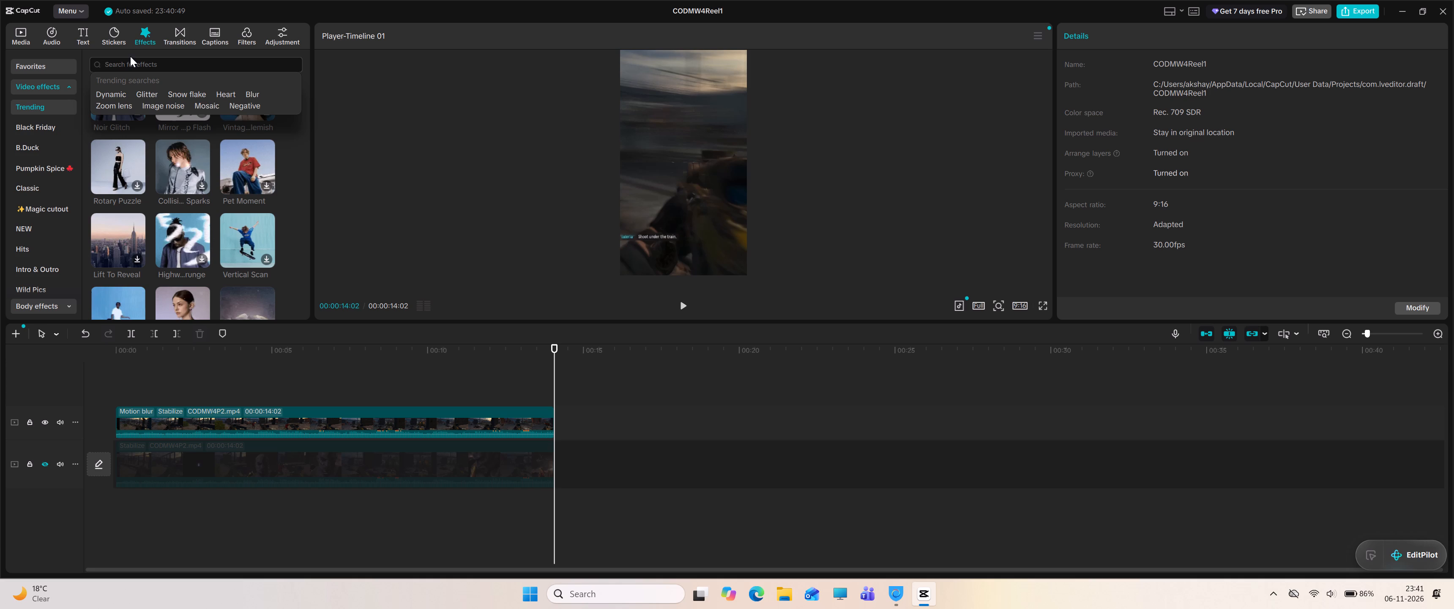
pyautogui.click(252, 93)
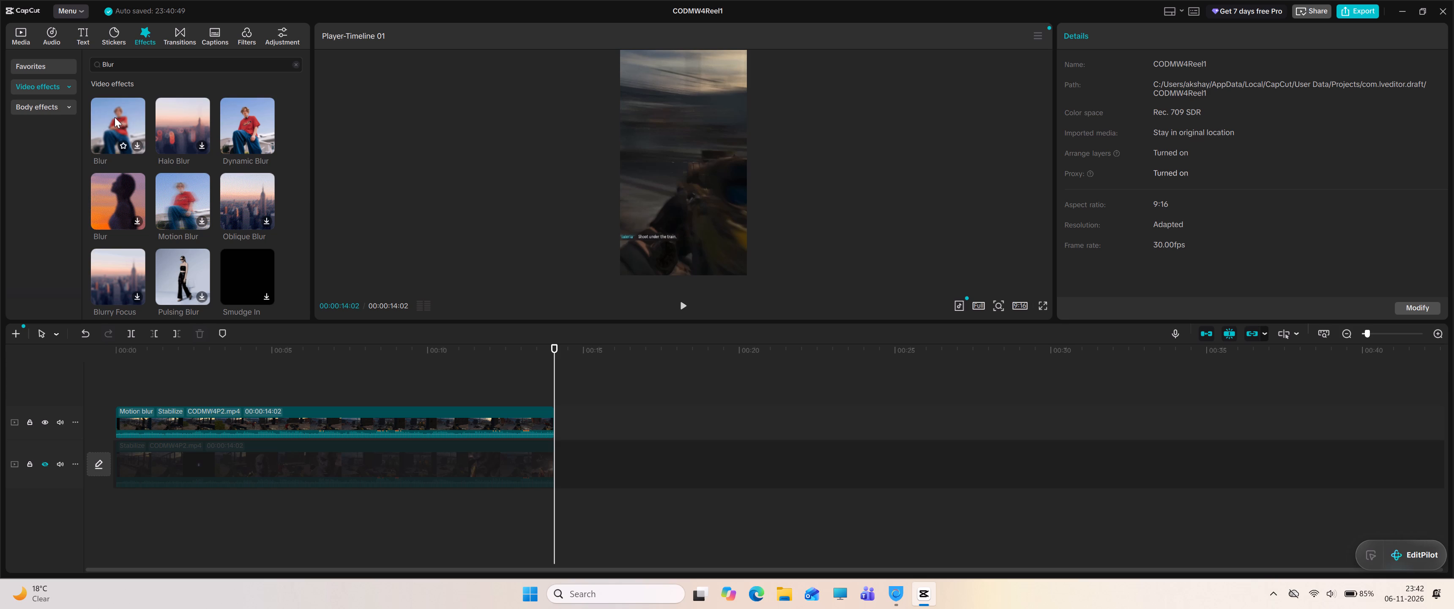
pyautogui.moveTo(115, 117); pyautogui.dragTo(250, 391)
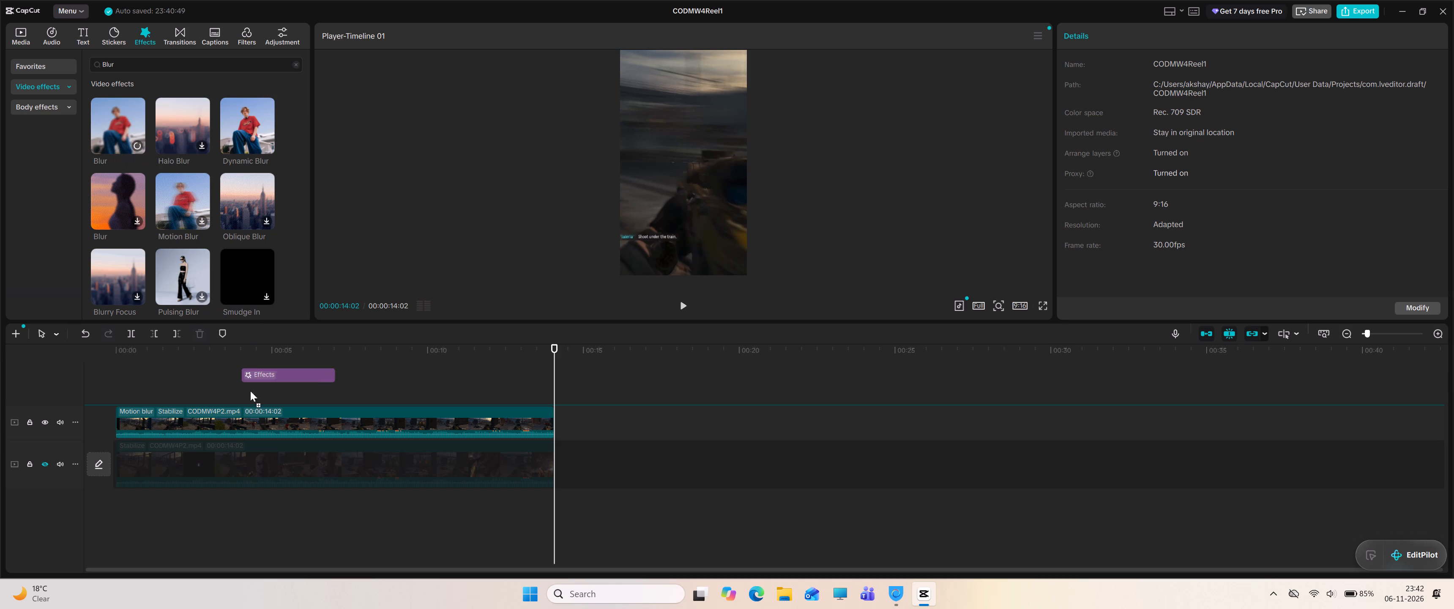
pyautogui.moveTo(250, 391); pyautogui.dragTo(264, 413)
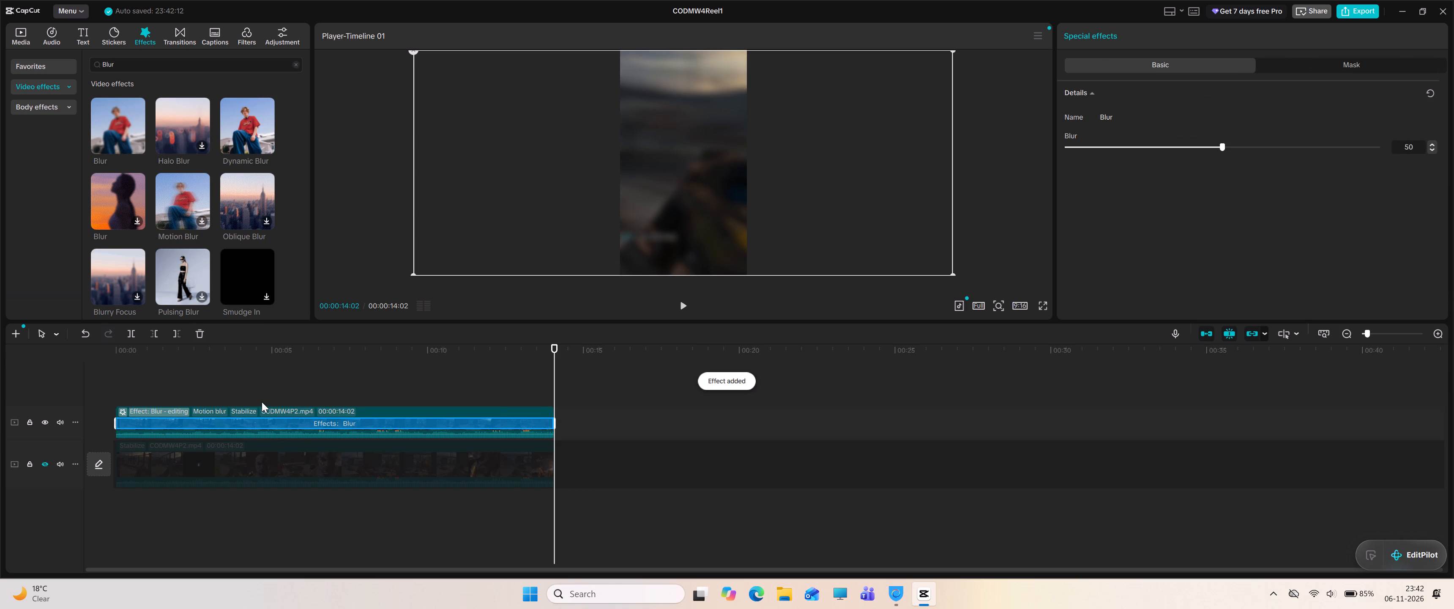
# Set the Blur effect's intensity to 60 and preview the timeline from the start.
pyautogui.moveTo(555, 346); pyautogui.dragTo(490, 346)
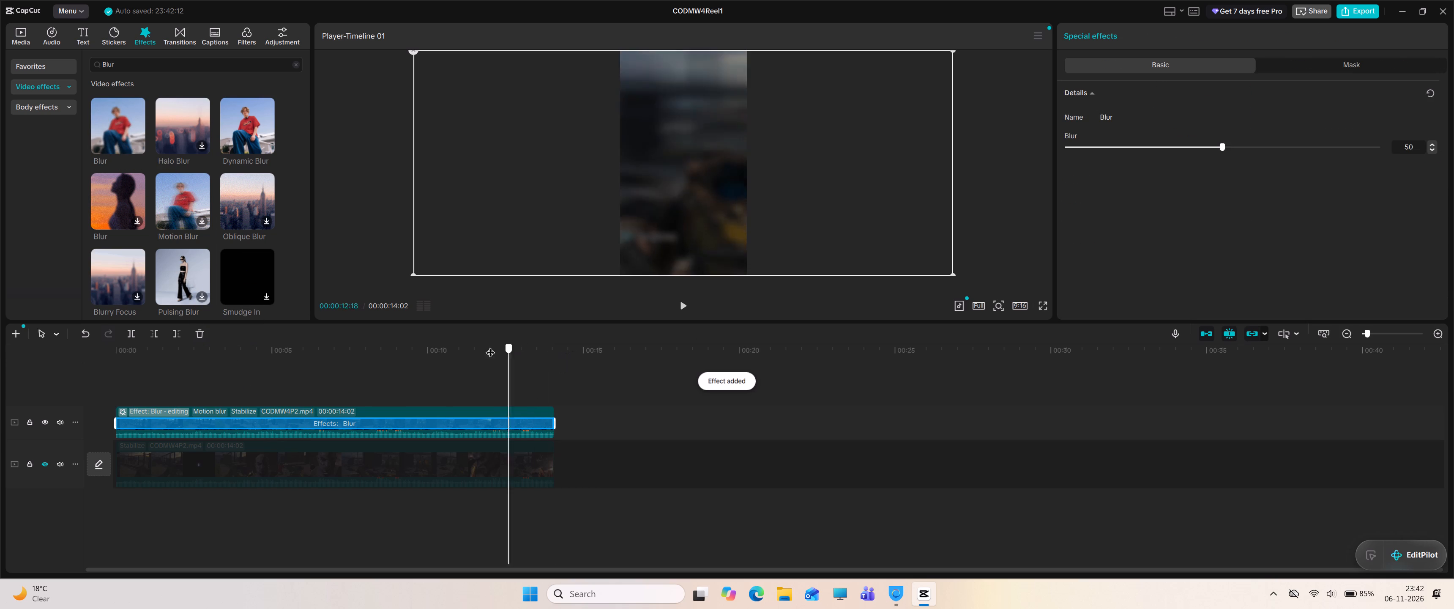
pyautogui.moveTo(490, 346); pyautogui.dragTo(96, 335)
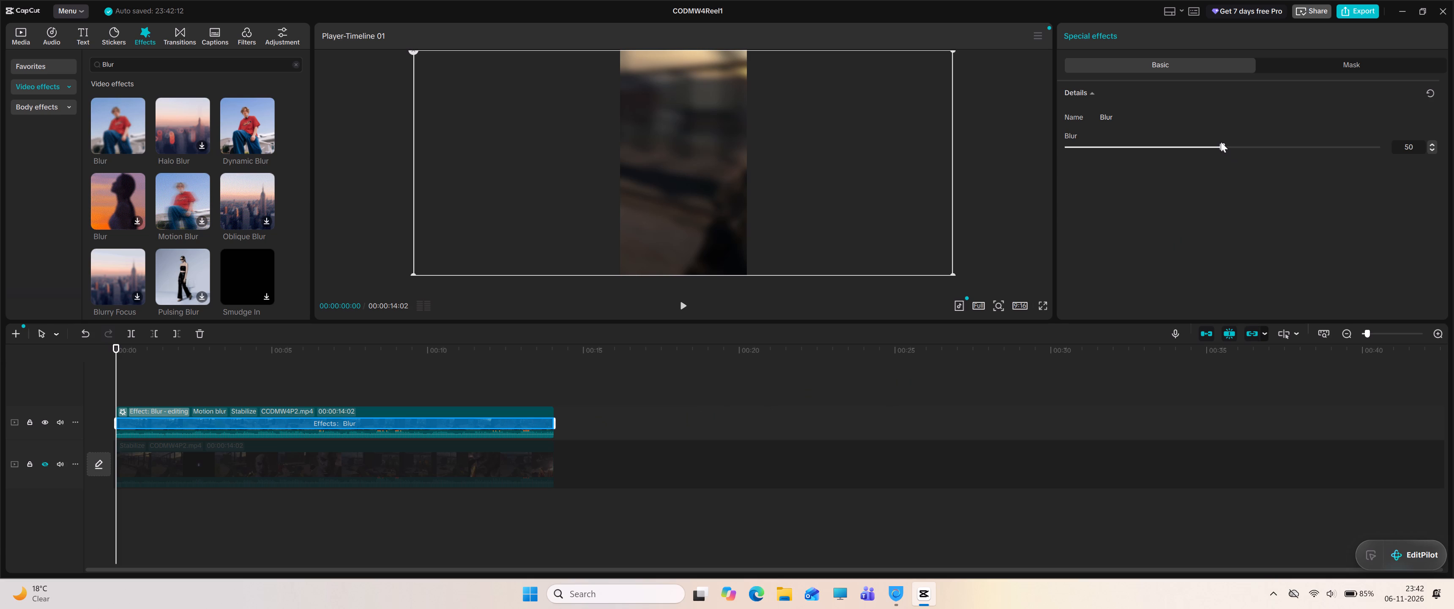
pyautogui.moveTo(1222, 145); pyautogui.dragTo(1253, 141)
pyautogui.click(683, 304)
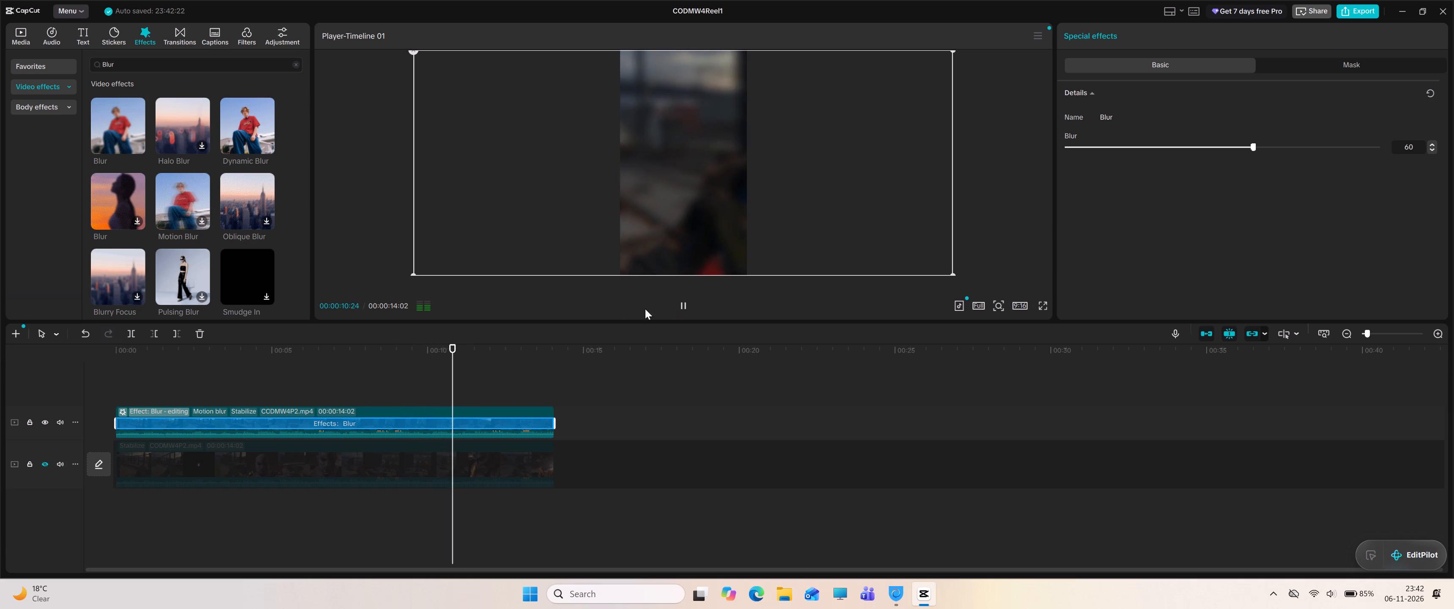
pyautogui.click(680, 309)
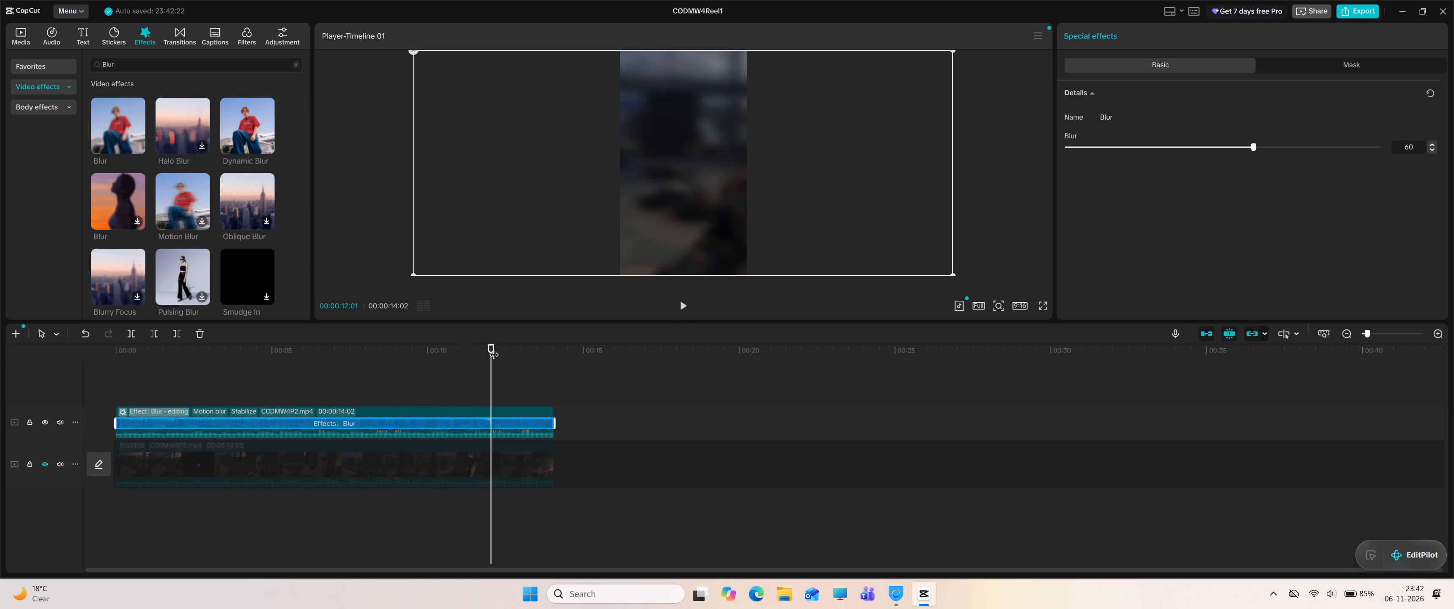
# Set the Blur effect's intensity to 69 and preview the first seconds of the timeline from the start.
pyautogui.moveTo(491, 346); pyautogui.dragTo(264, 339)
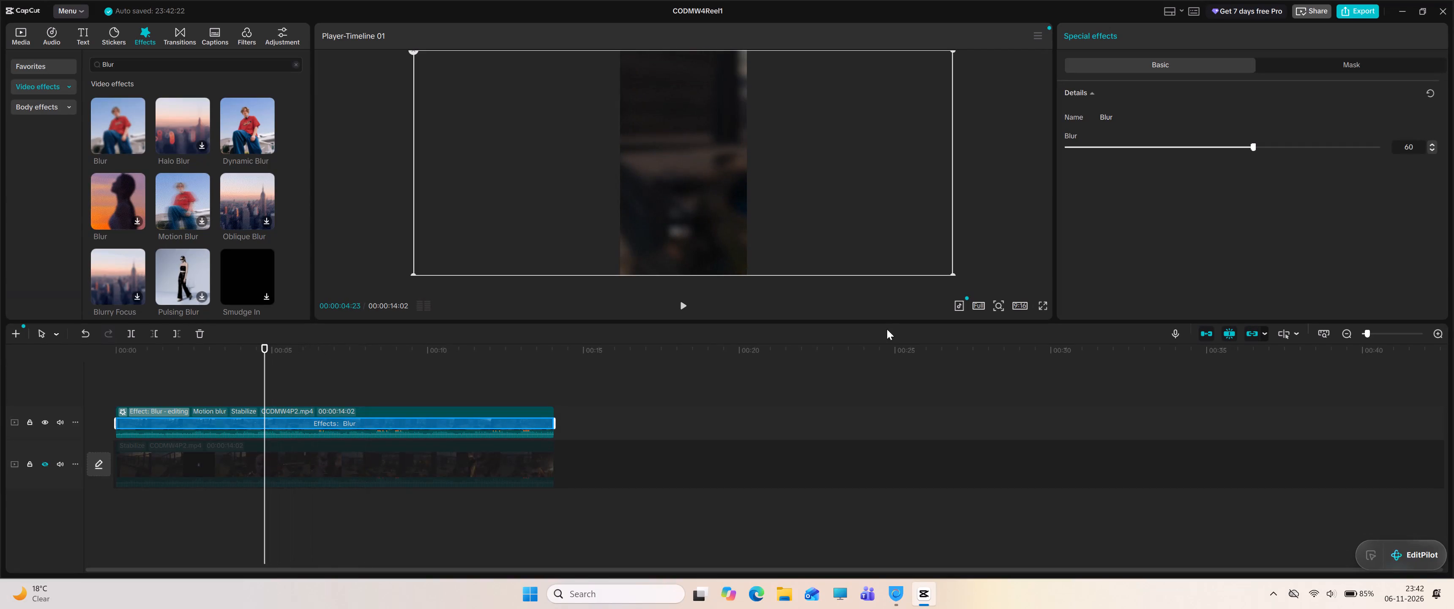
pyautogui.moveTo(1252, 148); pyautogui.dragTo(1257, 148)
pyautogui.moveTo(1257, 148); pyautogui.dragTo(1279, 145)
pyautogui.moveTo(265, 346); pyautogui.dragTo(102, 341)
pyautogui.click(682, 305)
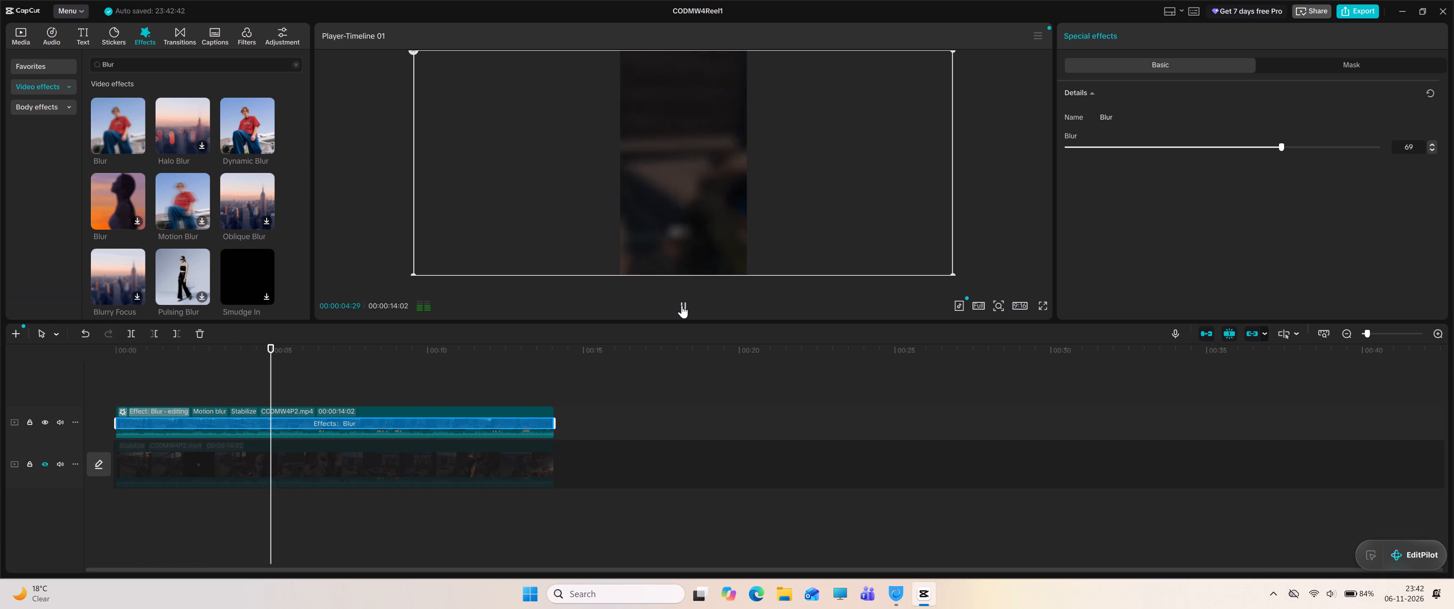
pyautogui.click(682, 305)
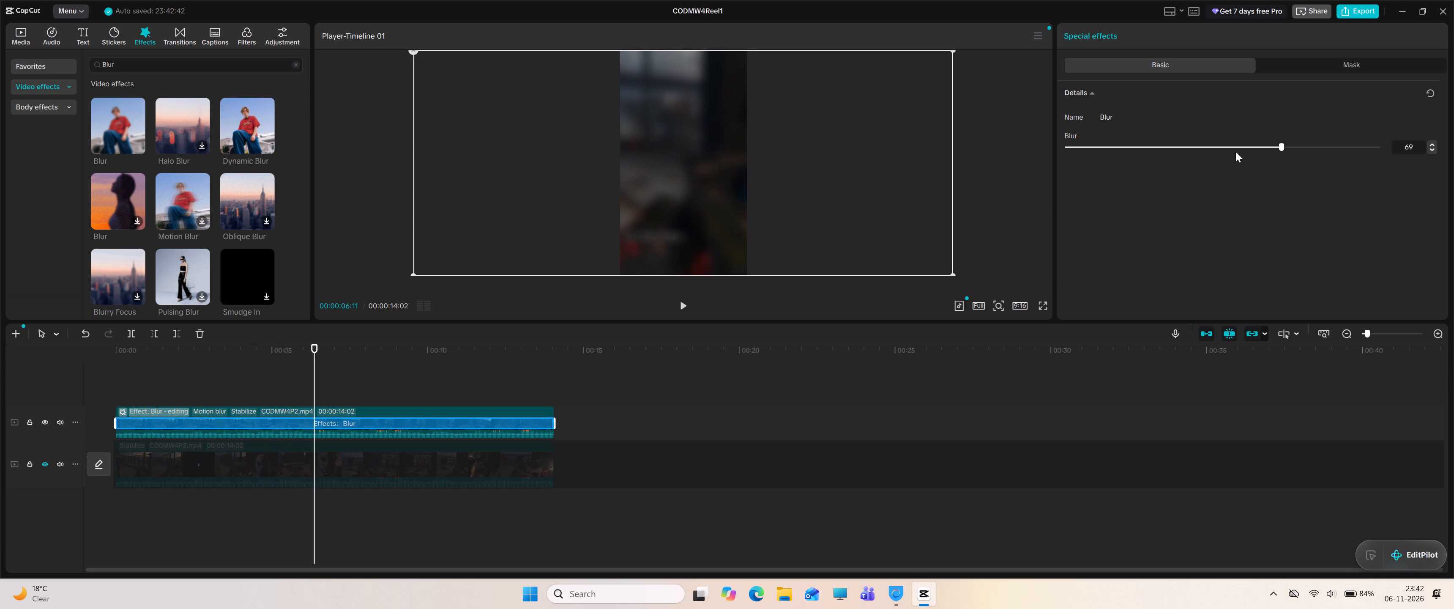
# Set the Blur effect's intensity to 58 and play the whole timeline from the start.
pyautogui.moveTo(1281, 145); pyautogui.dragTo(1256, 149)
pyautogui.moveTo(1256, 149); pyautogui.dragTo(1246, 151)
pyautogui.moveTo(1246, 151); pyautogui.dragTo(1248, 151)
pyautogui.moveTo(316, 344); pyautogui.dragTo(86, 343)
pyautogui.click(683, 307)
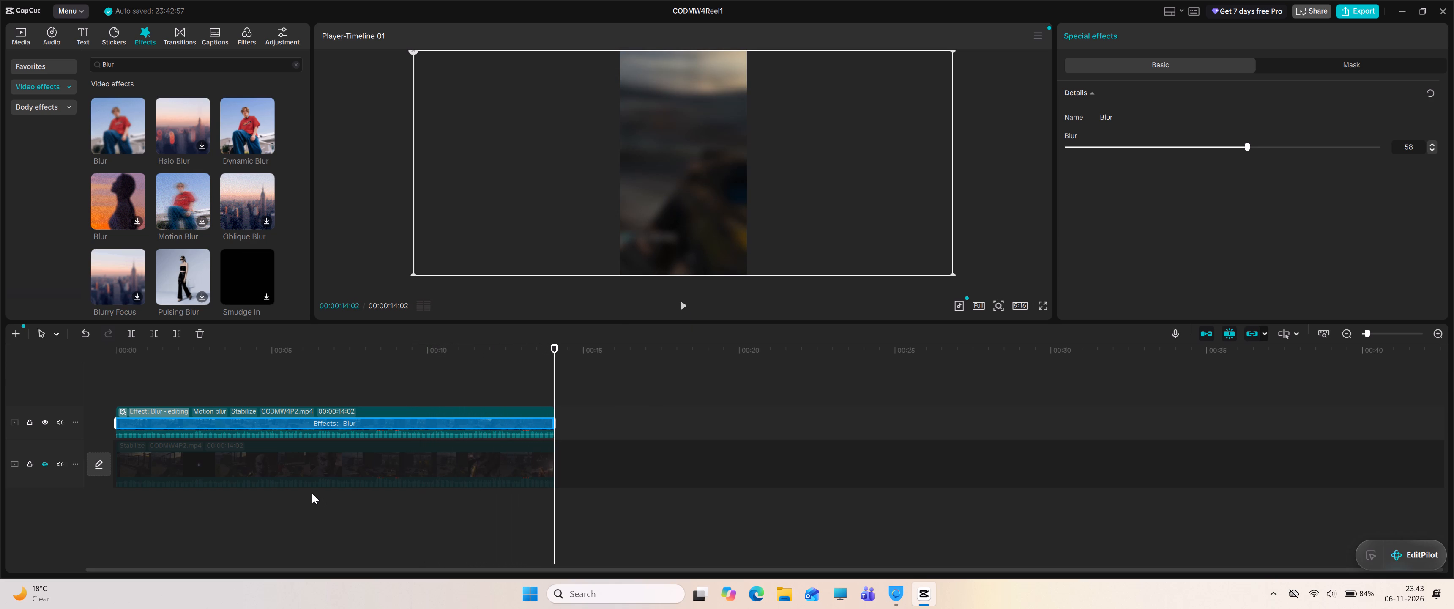
# Unhide the lower video track, select its CODMW4P2.mp4 clip and preview the opening of the timeline.
pyautogui.click(45, 463)
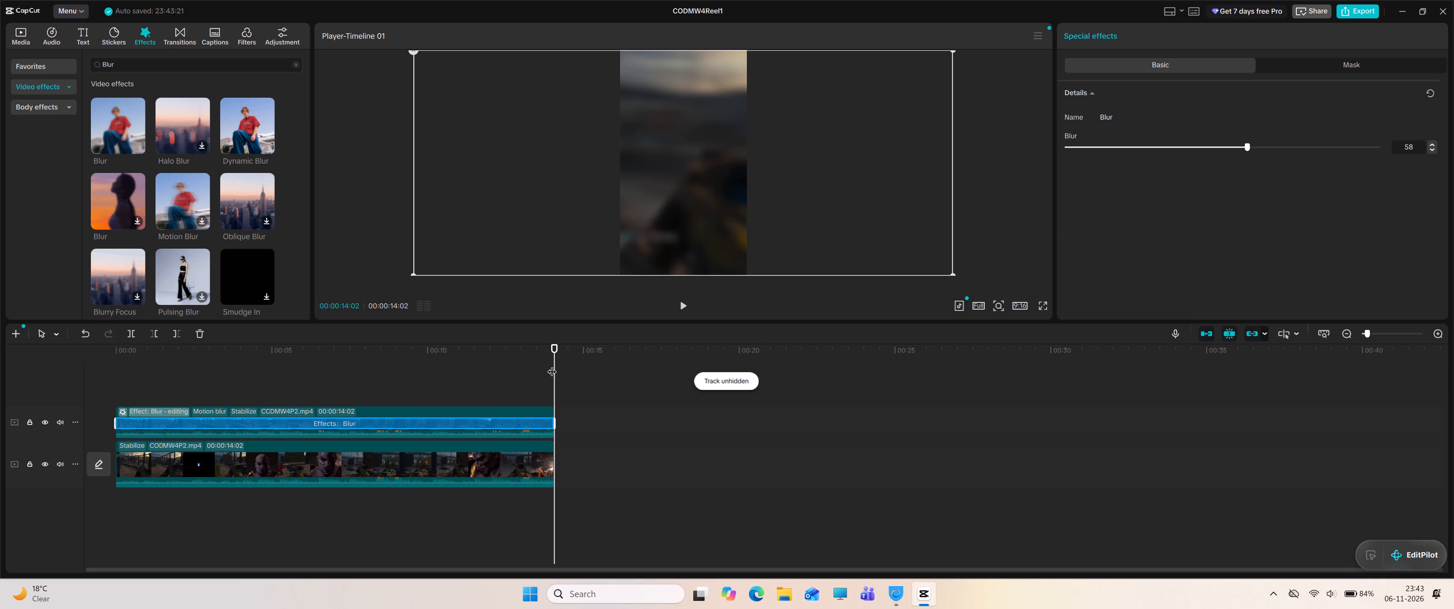
pyautogui.moveTo(552, 346); pyautogui.dragTo(219, 336)
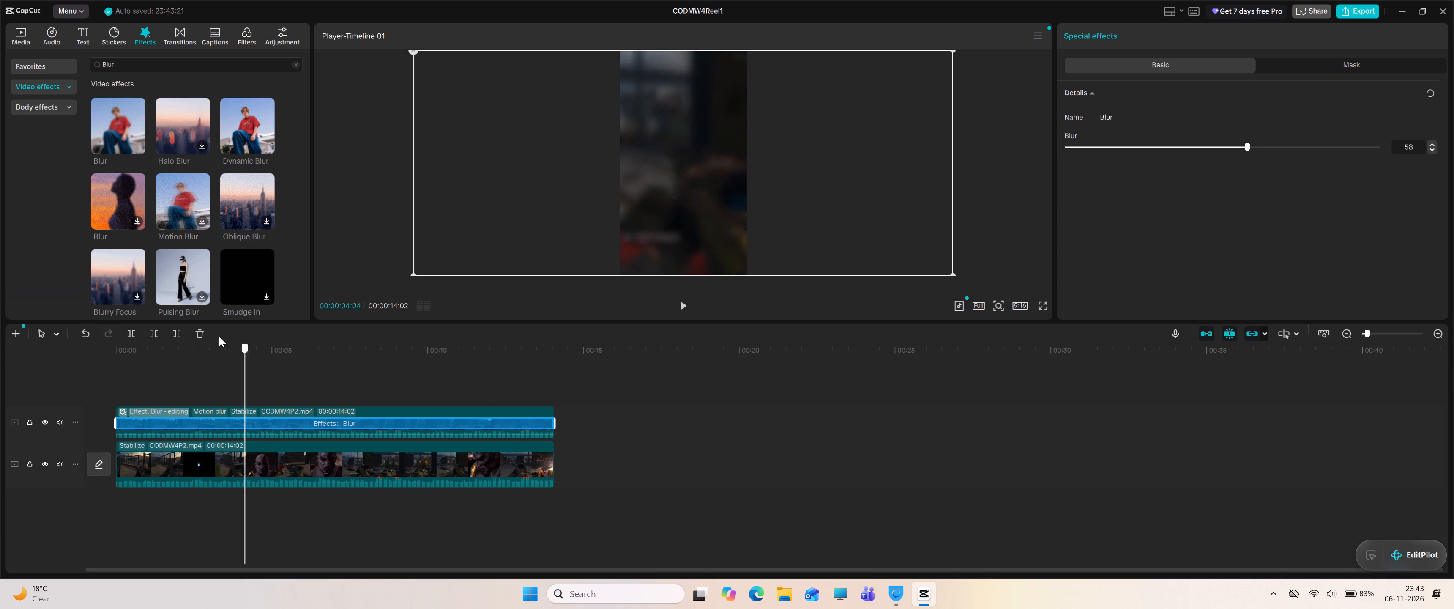
pyautogui.moveTo(219, 336); pyautogui.dragTo(97, 311)
pyautogui.click(419, 466)
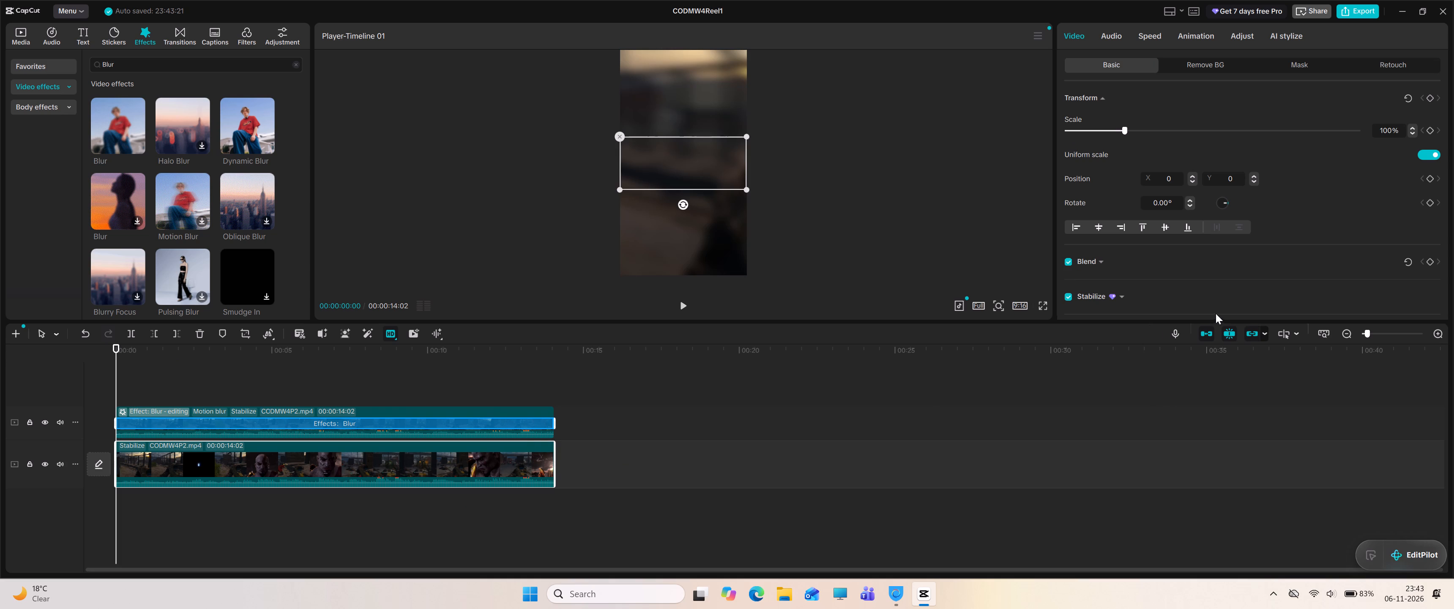
pyautogui.scroll(1, 1281, 206)
pyautogui.click(682, 307)
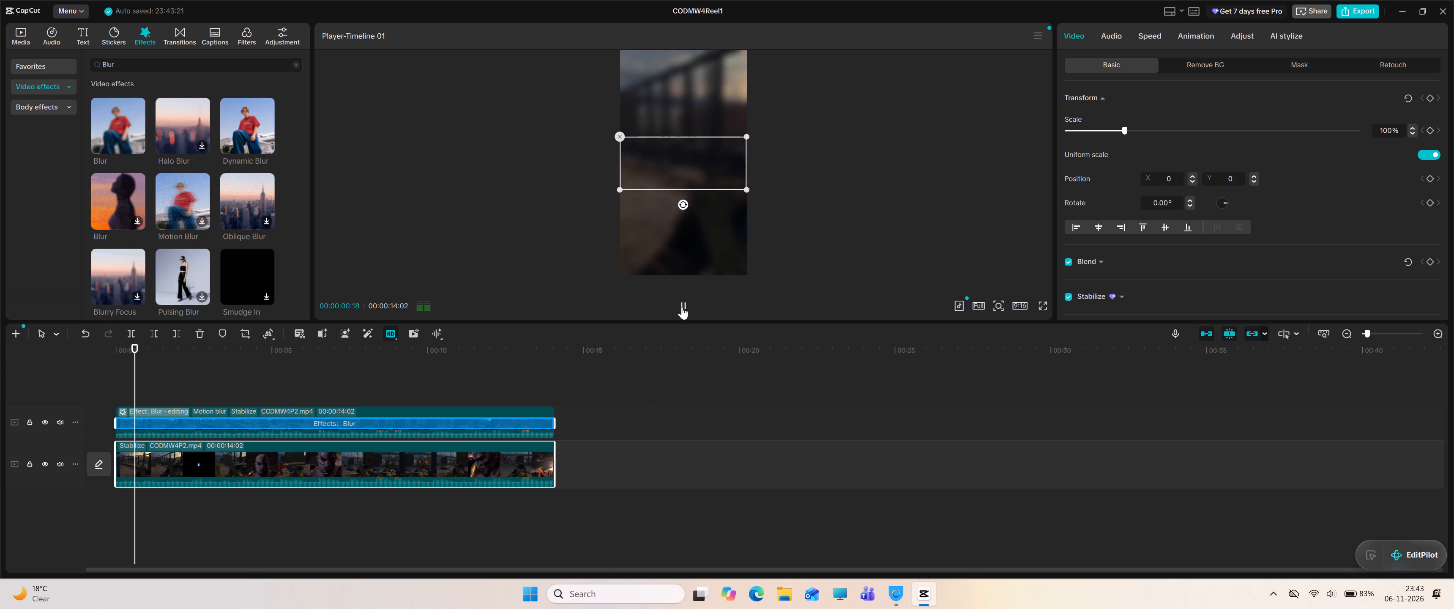
pyautogui.click(682, 307)
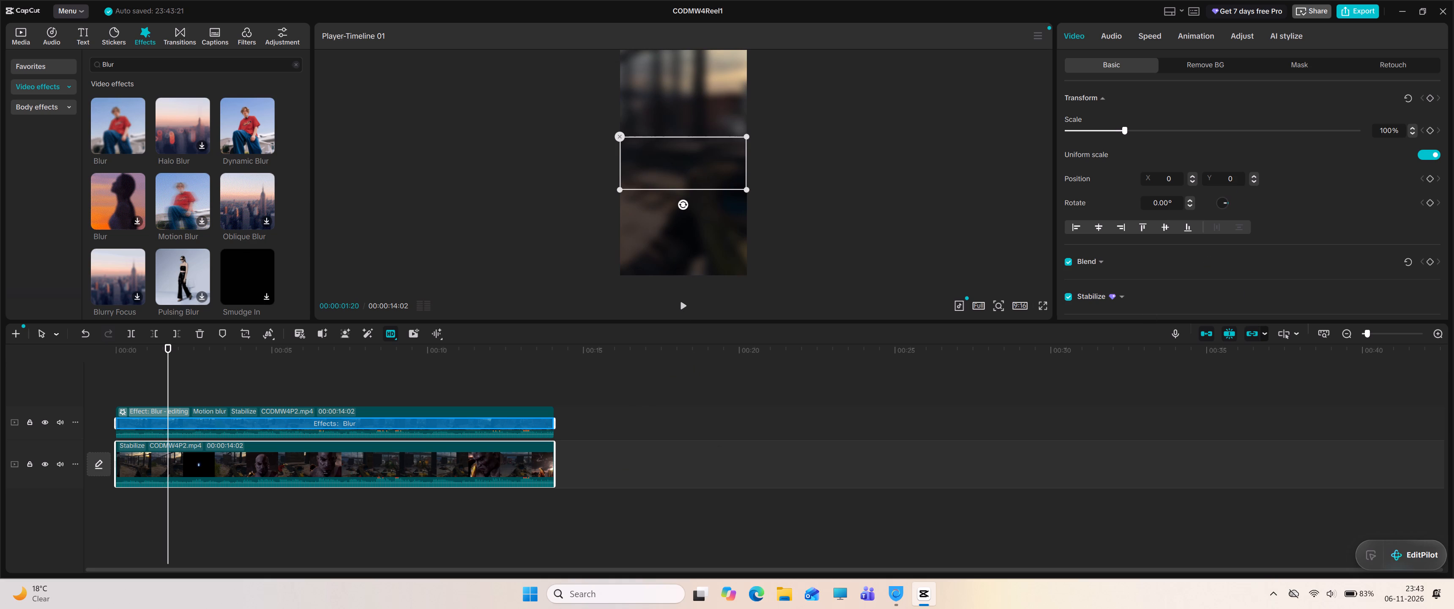
# Examine the lower clip's basic video settings, from Transform and Blend through Stabilize to the AI options.
pyautogui.scroll(-2, 1298, 190)
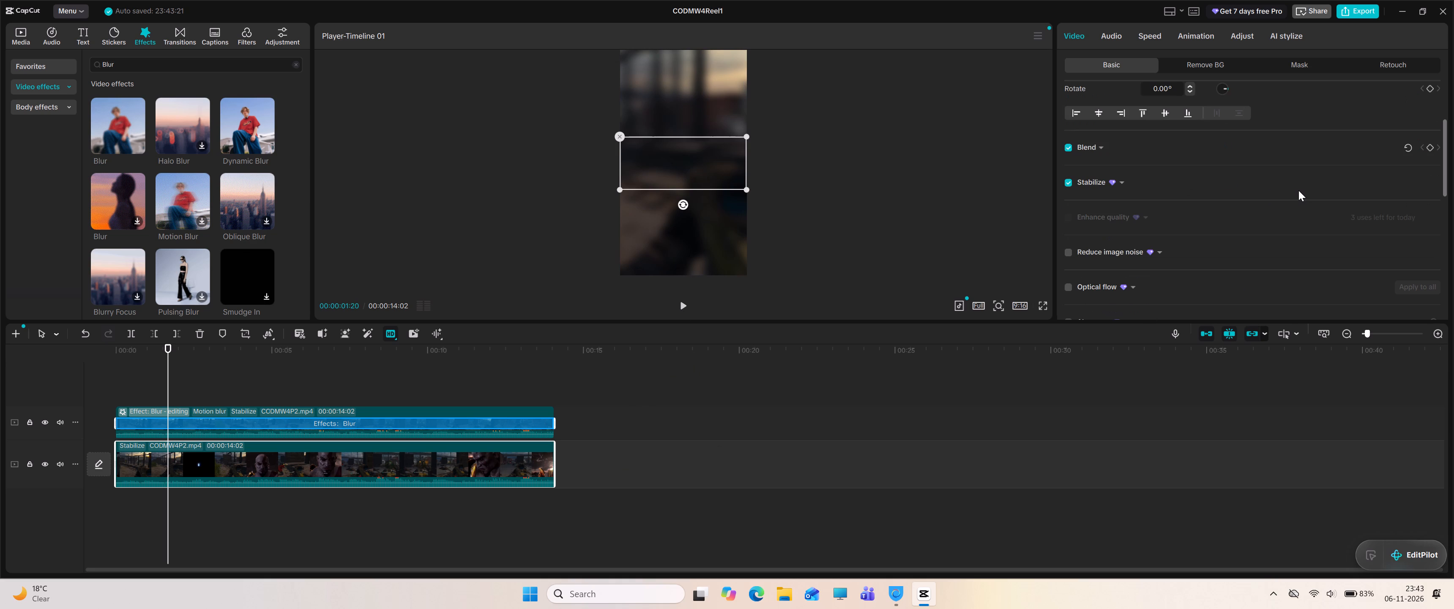
pyautogui.scroll(5, 1298, 190)
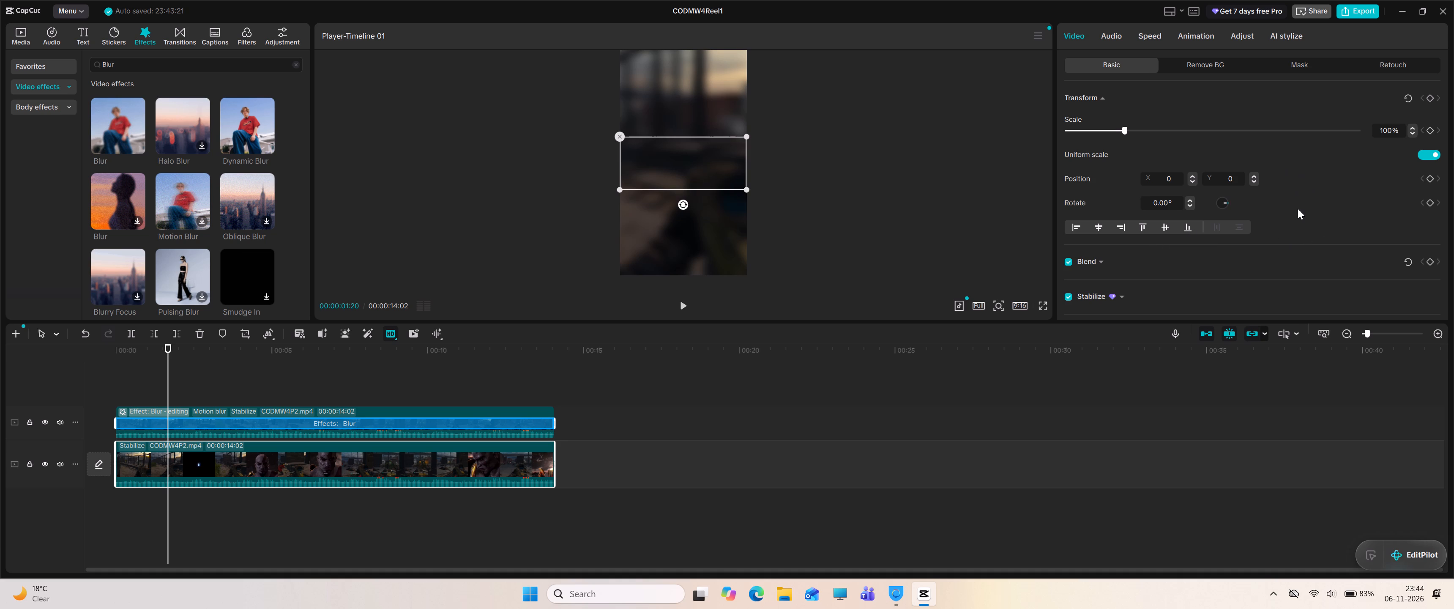
pyautogui.scroll(-2, 1298, 208)
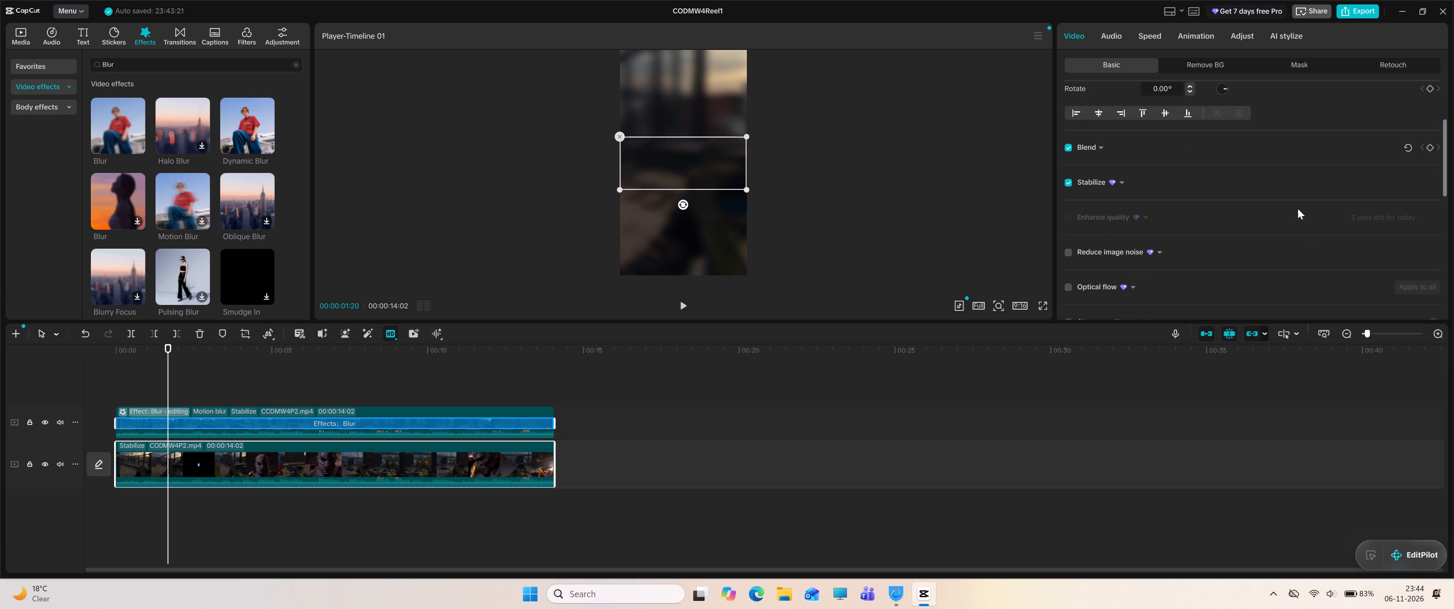
pyautogui.scroll(-1, 1263, 201)
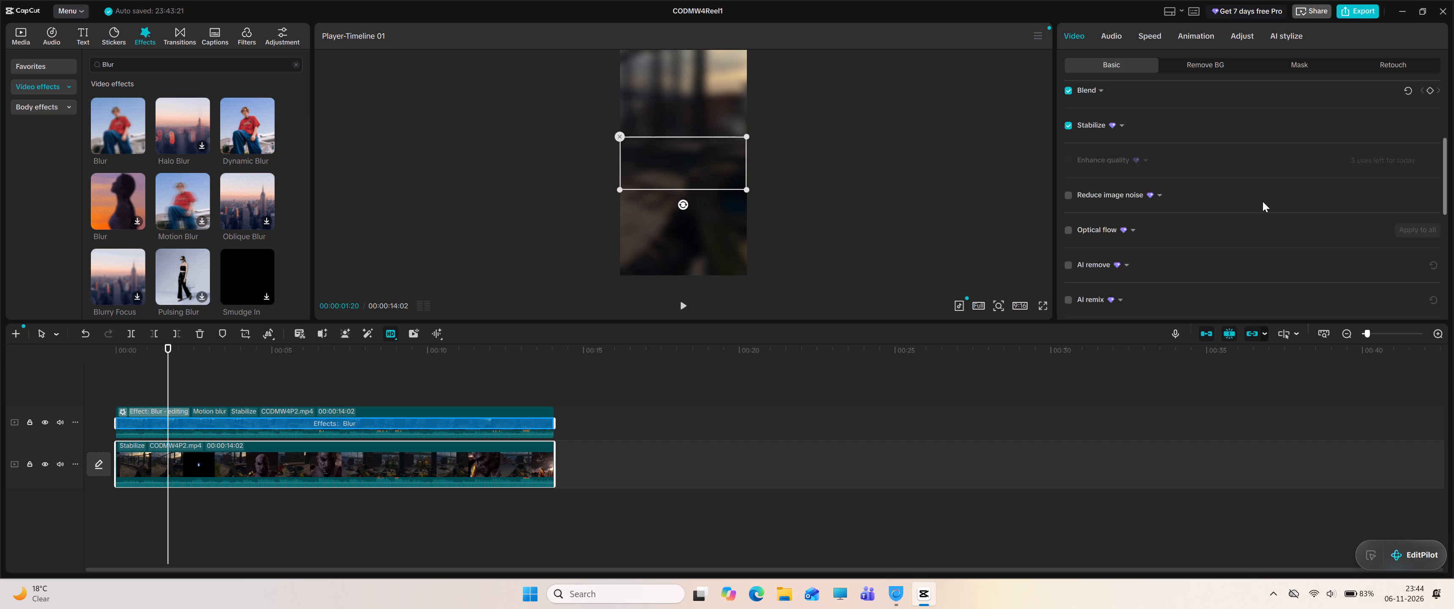
pyautogui.scroll(-1, 1263, 201)
pyautogui.scroll(4, 1262, 201)
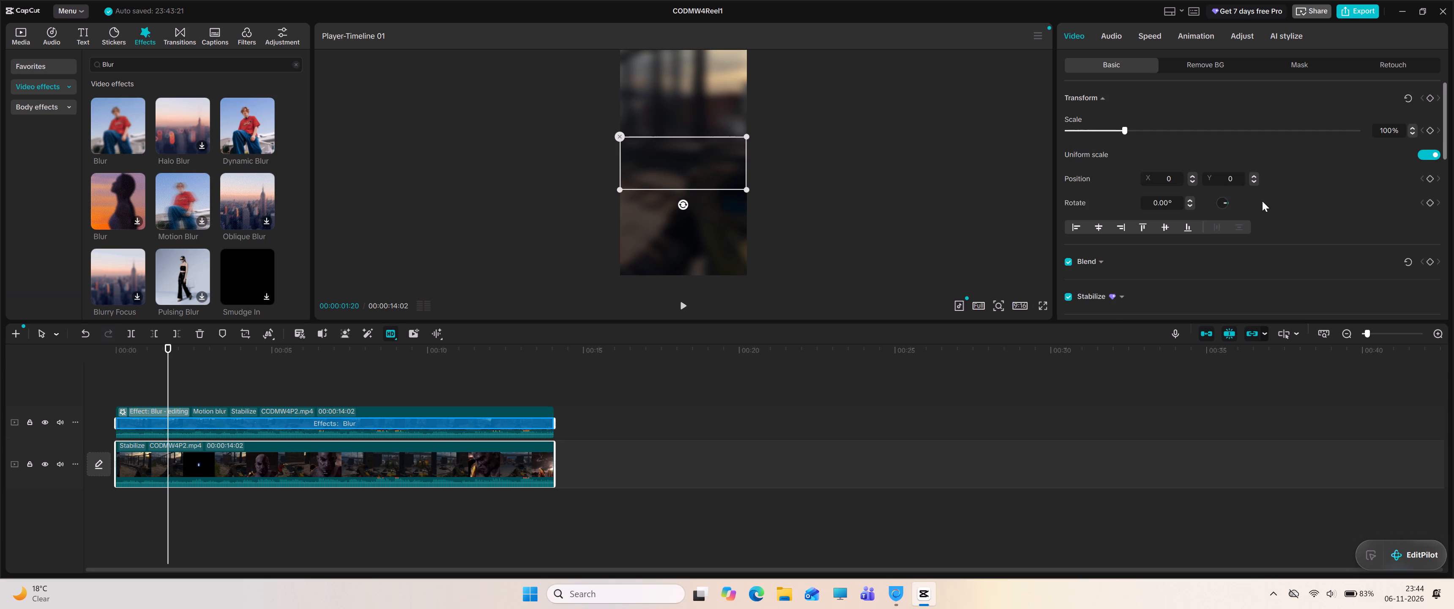
pyautogui.scroll(3, 1262, 200)
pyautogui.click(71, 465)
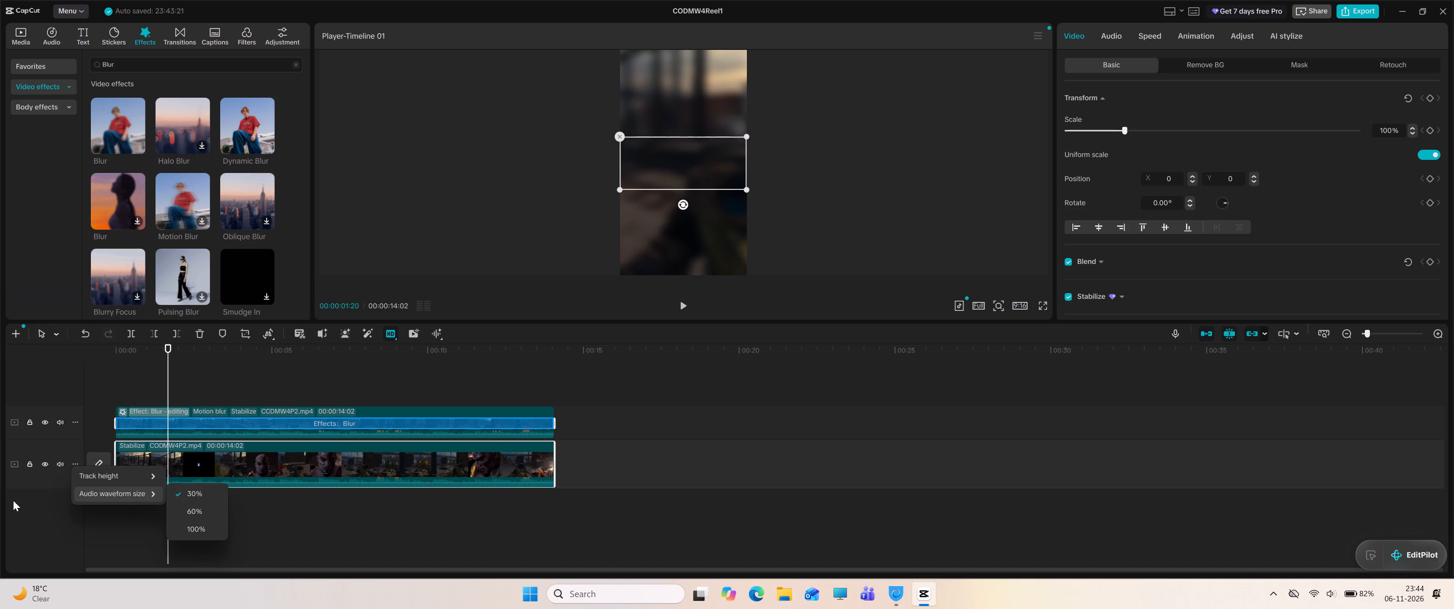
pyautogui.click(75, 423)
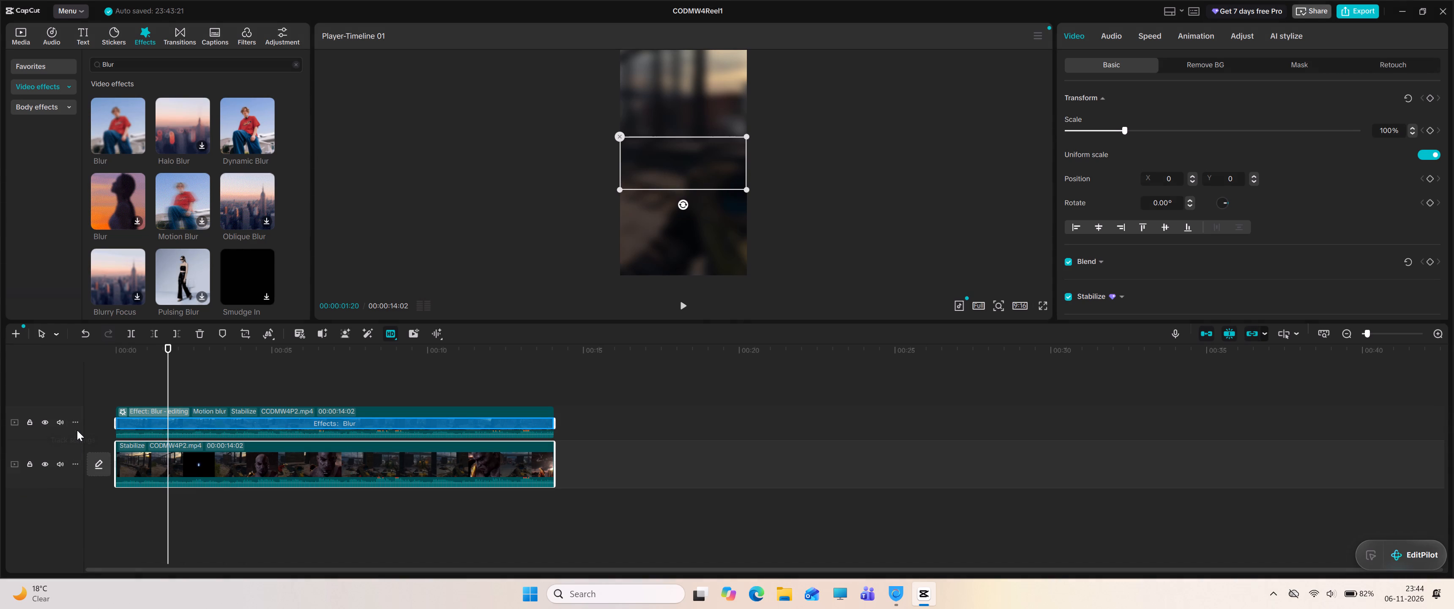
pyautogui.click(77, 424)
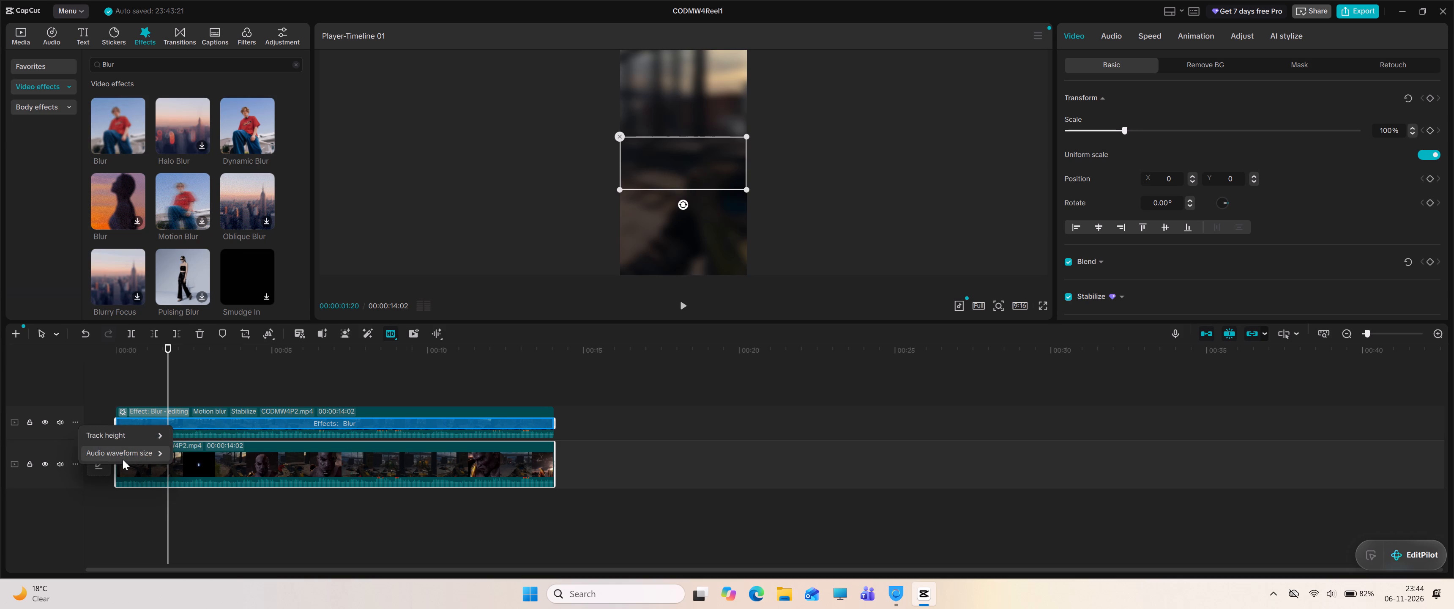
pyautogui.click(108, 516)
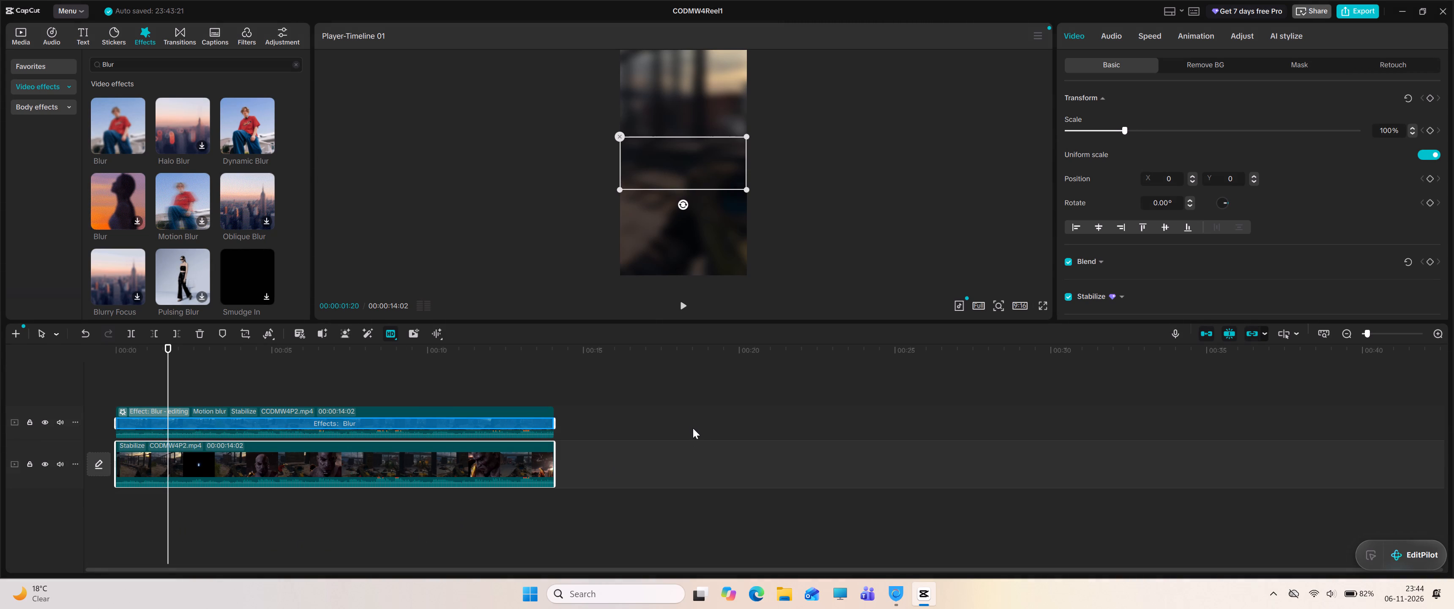
# Play on to about 6 seconds and enlarge the lower track's CODMW4P2.mp4 clip uniformly to 143% scale.
pyautogui.click(682, 305)
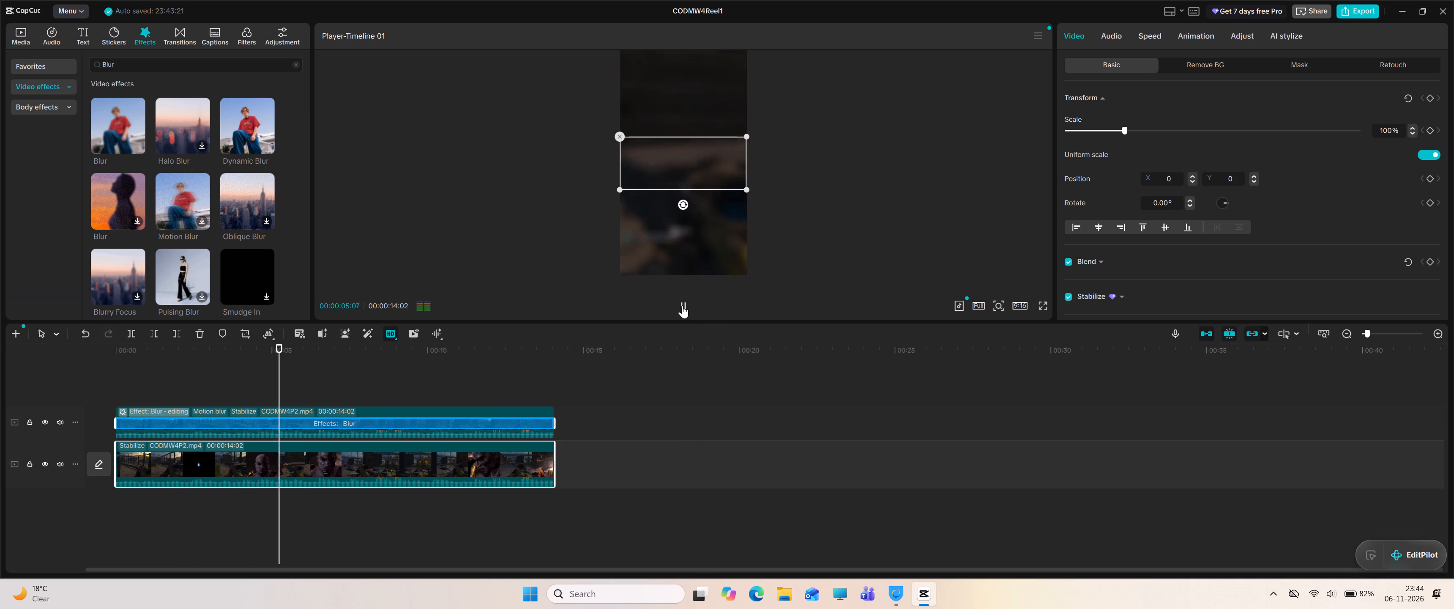
pyautogui.click(682, 305)
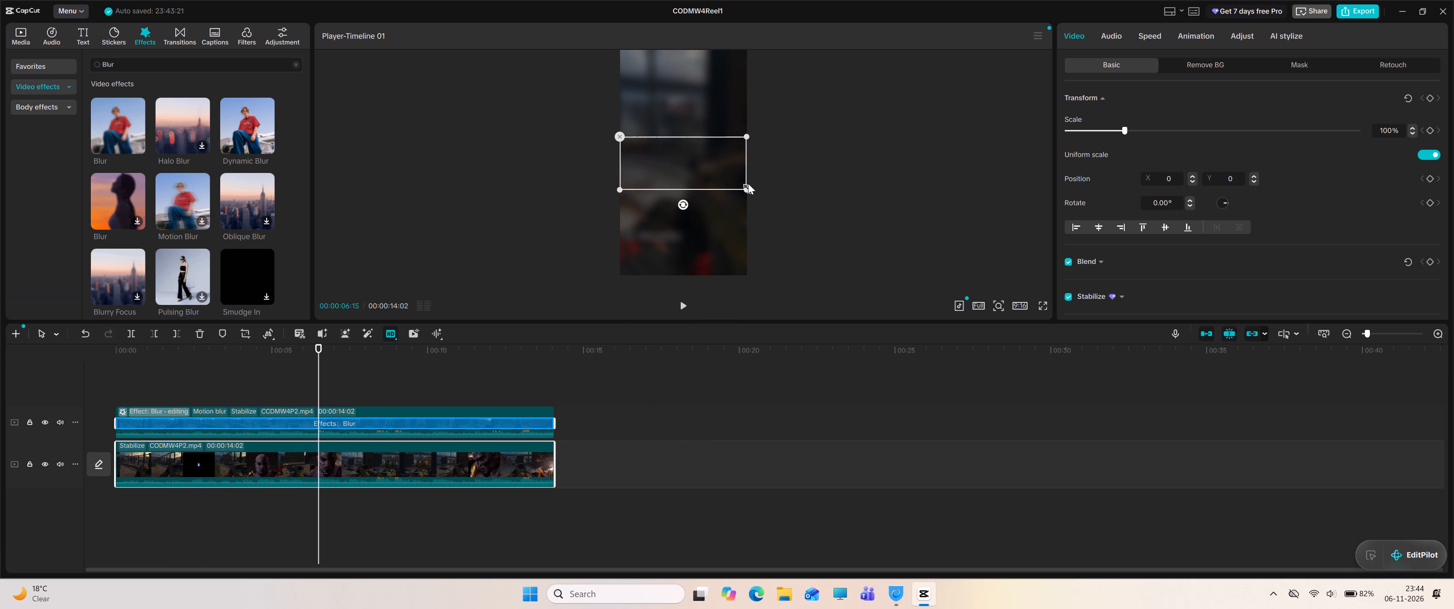
pyautogui.moveTo(745, 185); pyautogui.dragTo(756, 202)
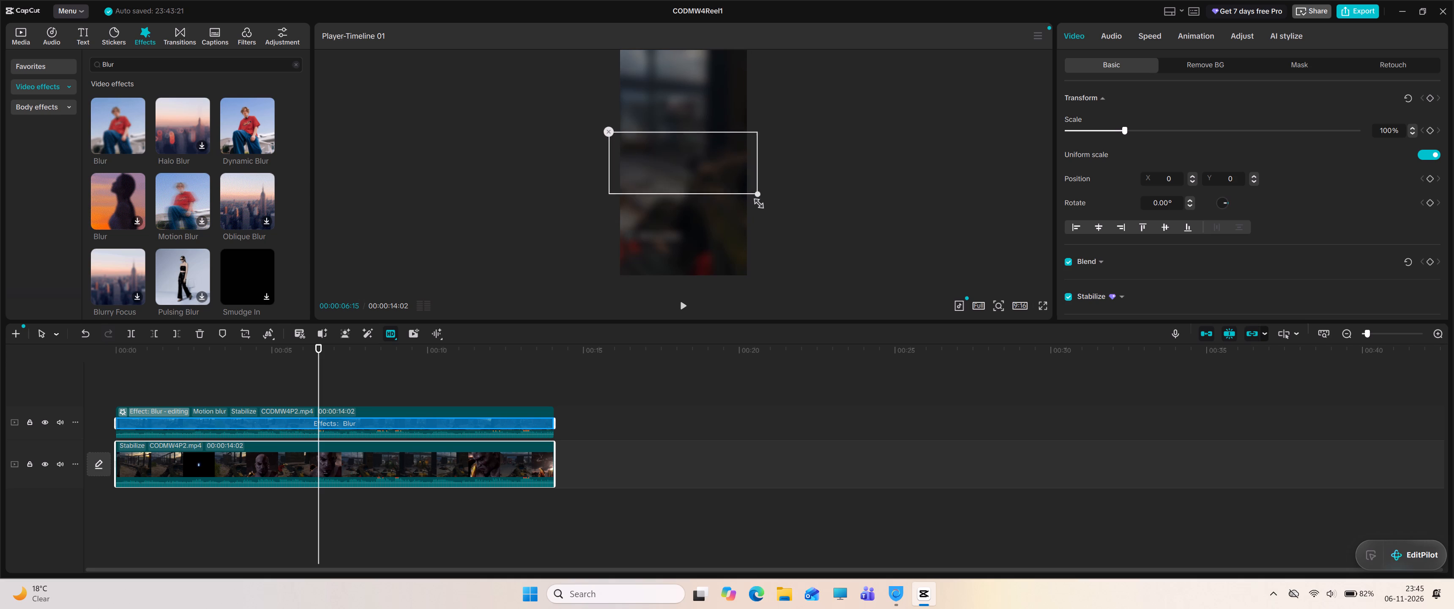
pyautogui.moveTo(756, 202); pyautogui.dragTo(773, 222)
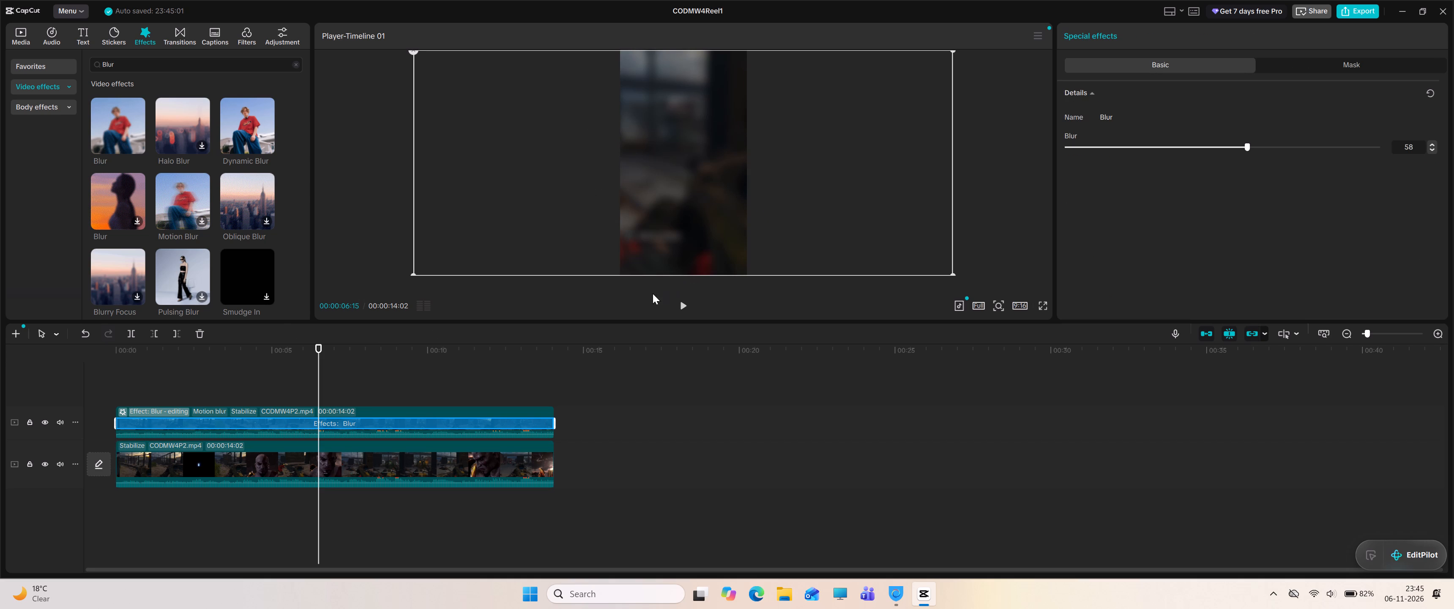
# Preview the opening seconds of the timeline from the start.
pyautogui.moveTo(318, 346); pyautogui.dragTo(109, 335)
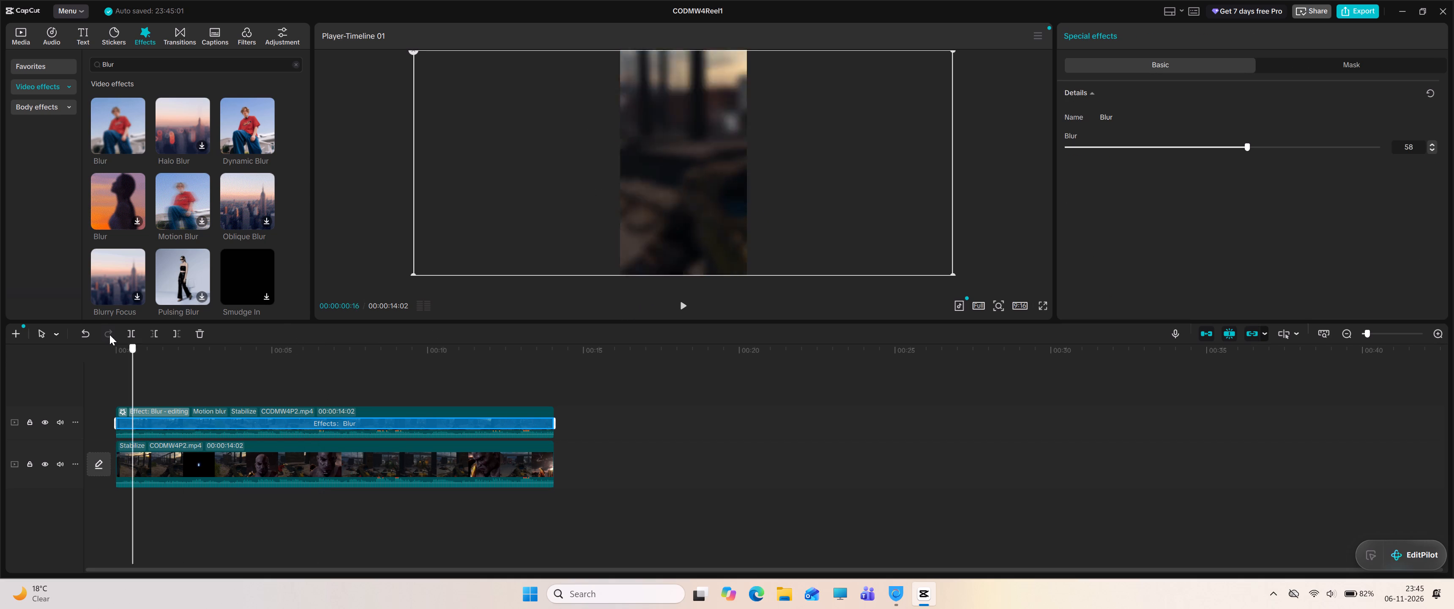
pyautogui.moveTo(109, 335); pyautogui.dragTo(90, 331)
pyautogui.click(681, 307)
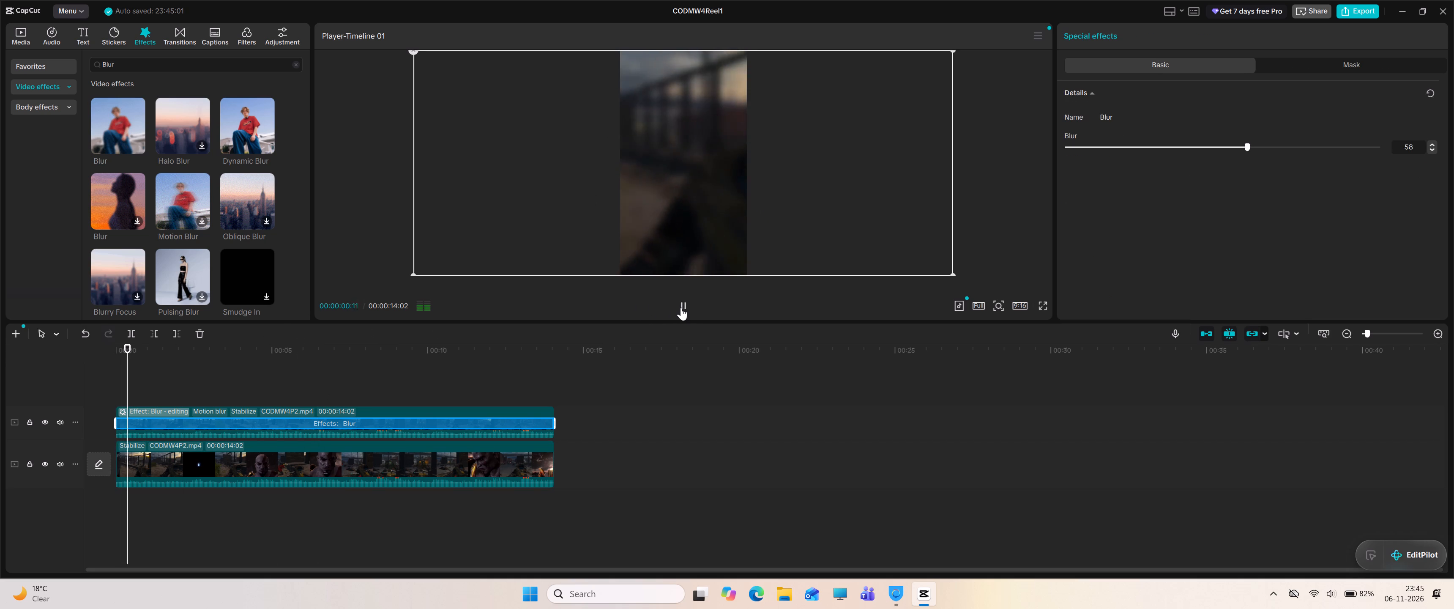
pyautogui.click(681, 307)
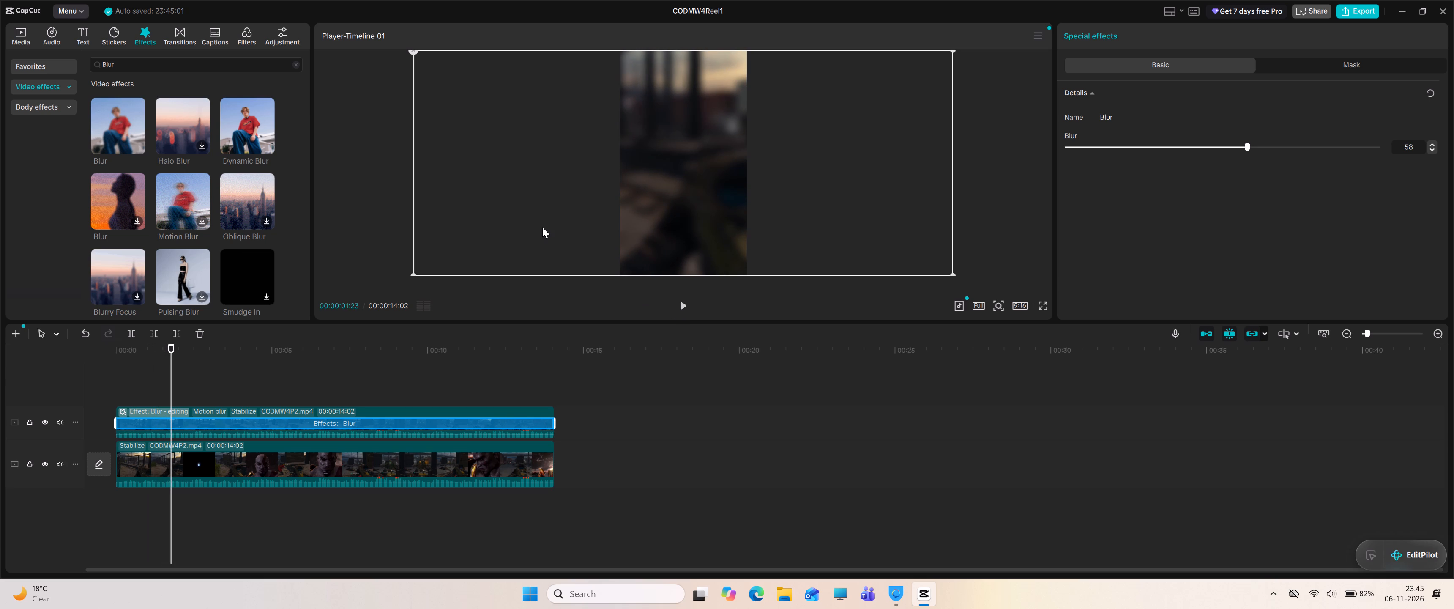
# Select the lower clip and examine its basic video settings down to the Canvas background options.
pyautogui.click(381, 461)
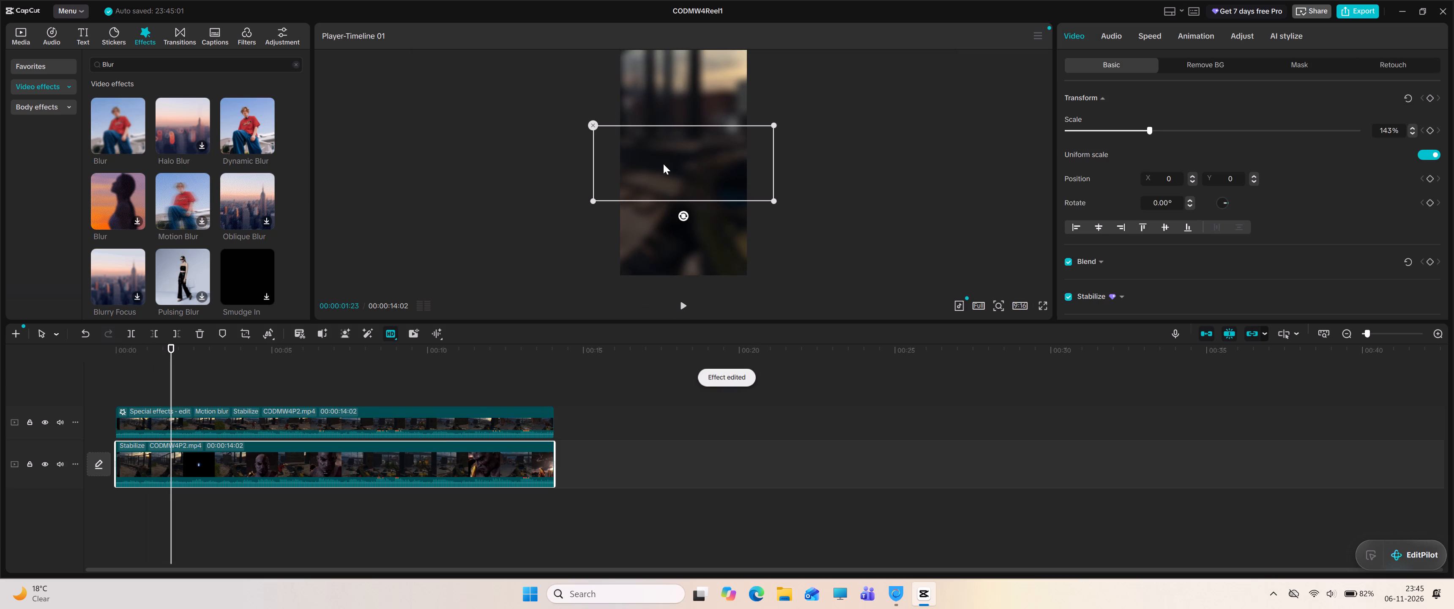
pyautogui.rightClick(663, 164)
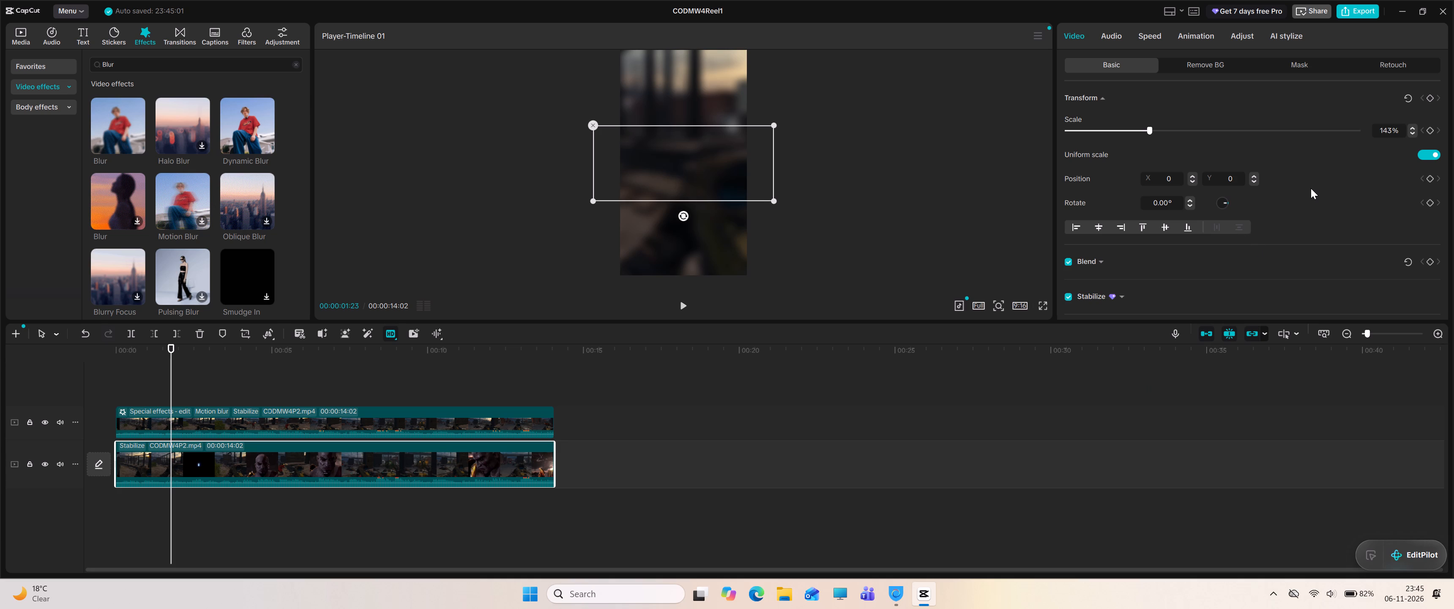
pyautogui.scroll(-1, 1311, 188)
pyautogui.scroll(3, 1310, 190)
pyautogui.scroll(-4, 1226, 233)
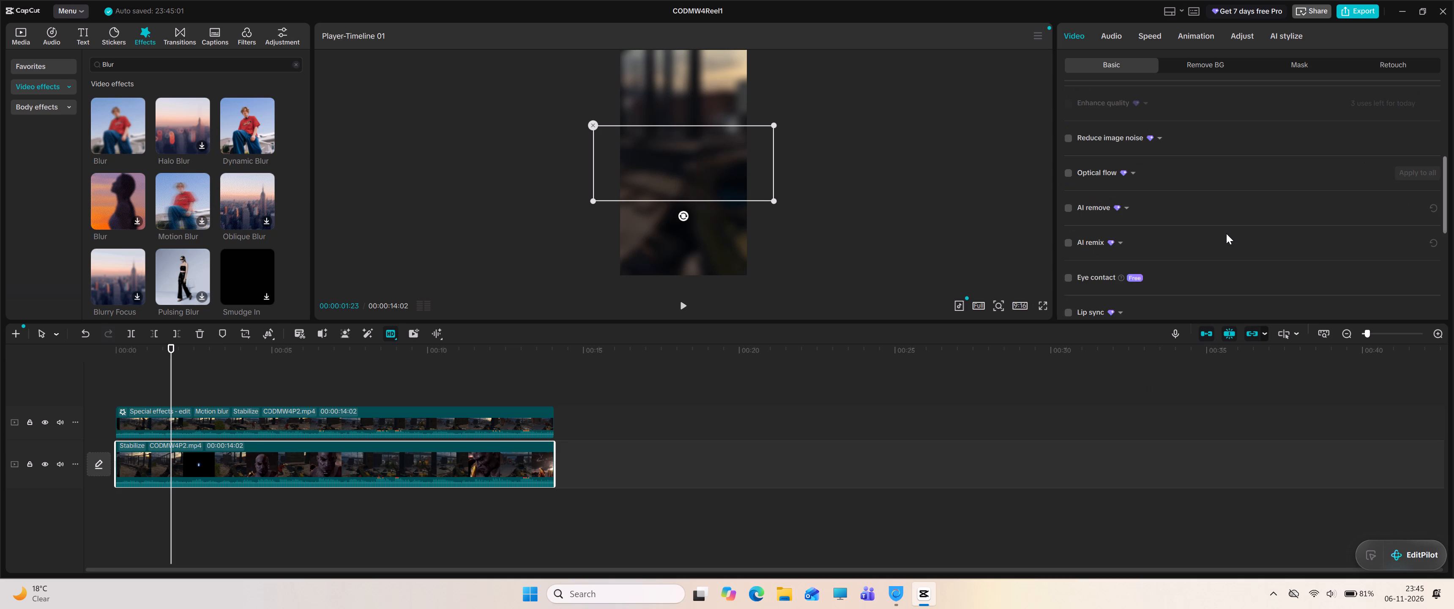
pyautogui.scroll(1, 1226, 233)
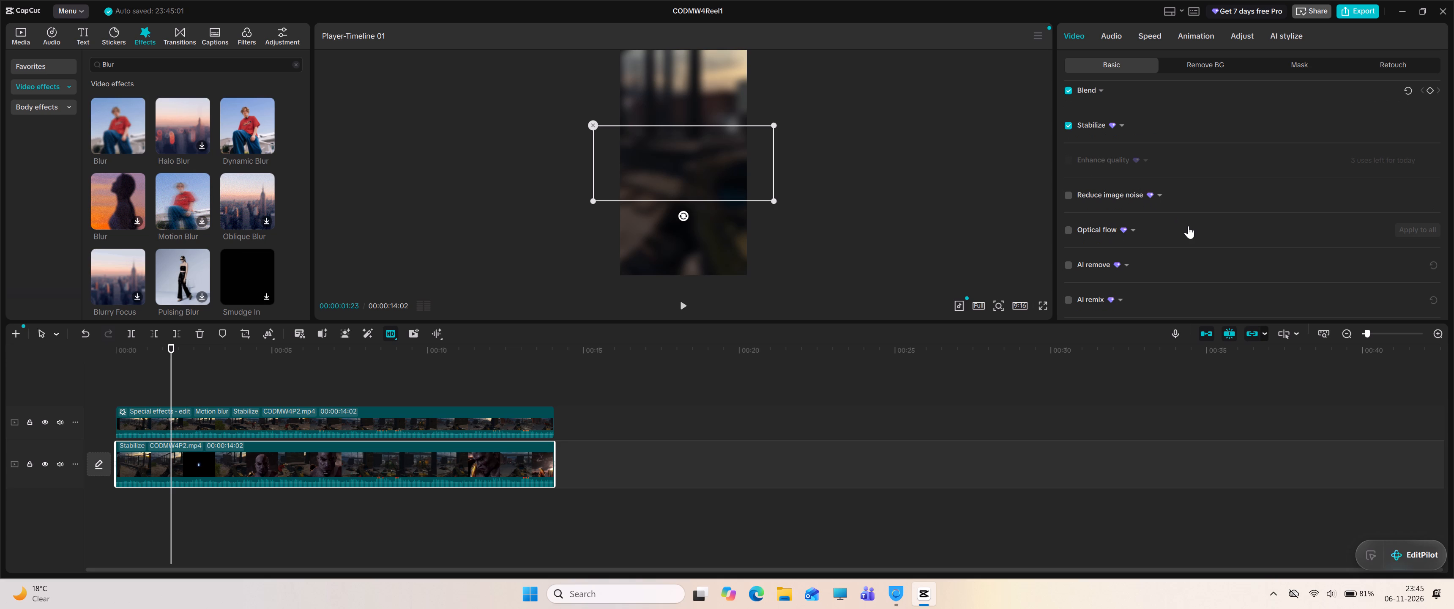
pyautogui.scroll(-2, 1188, 226)
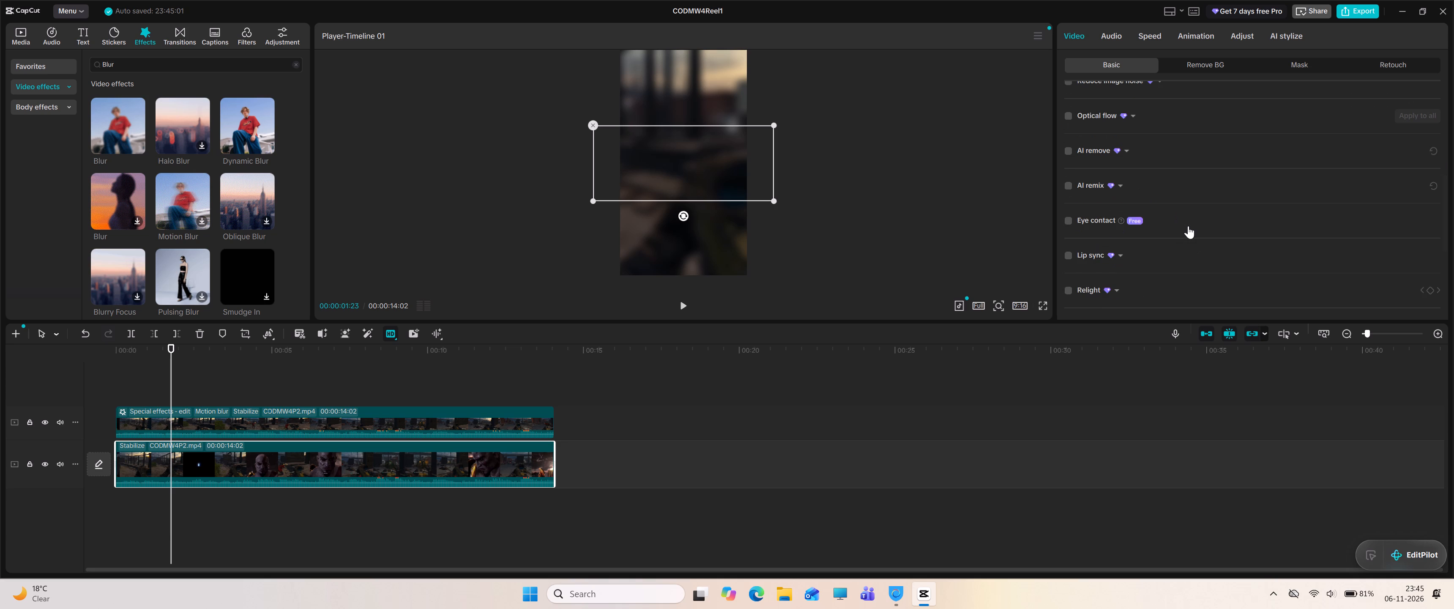
pyautogui.scroll(-2, 1184, 228)
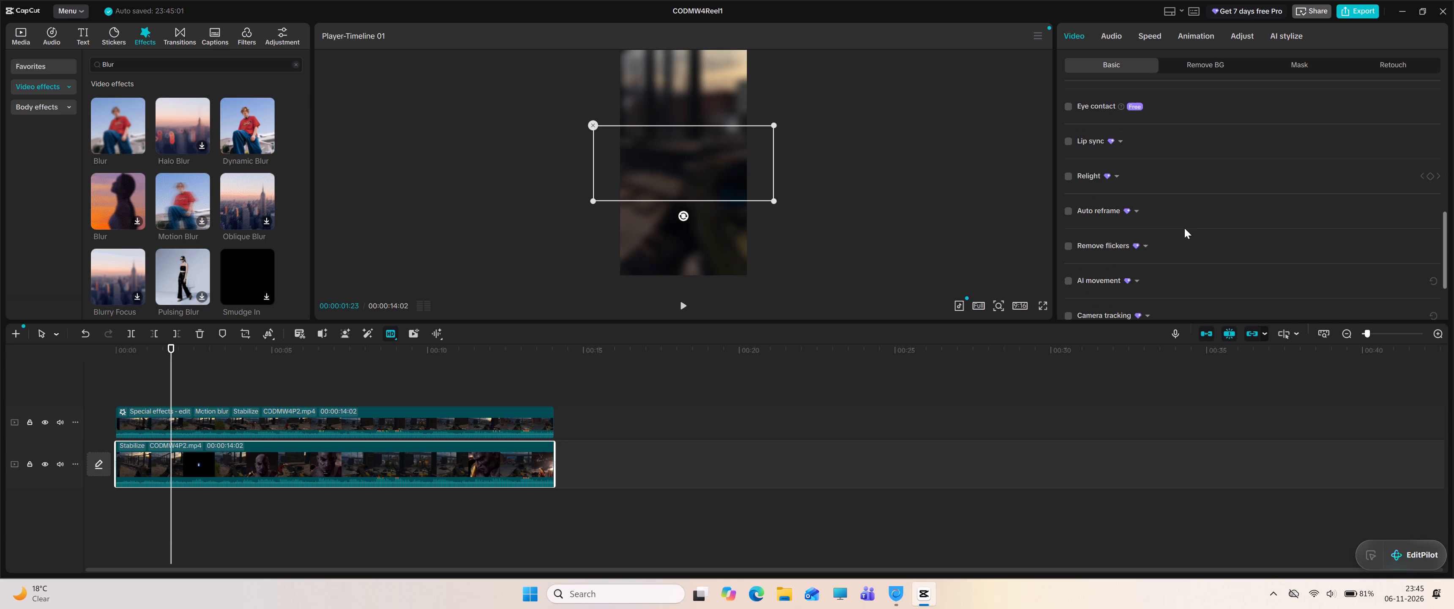
pyautogui.scroll(-1, 1184, 228)
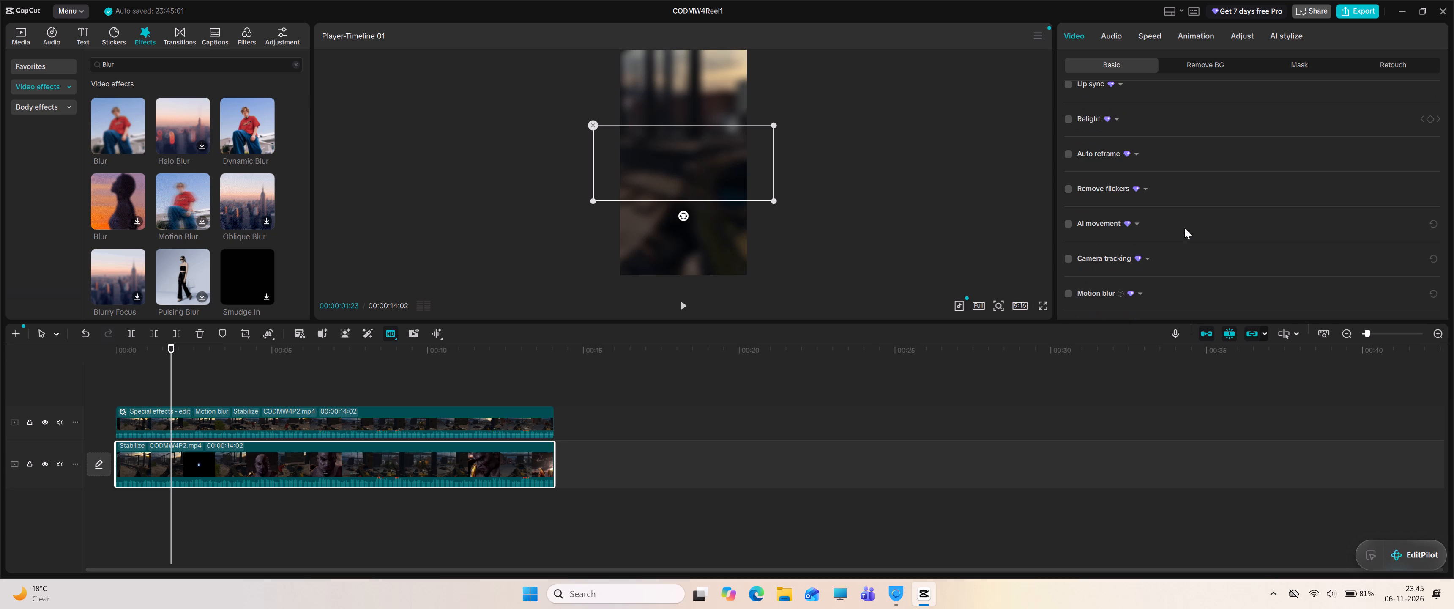
pyautogui.scroll(-4, 1184, 228)
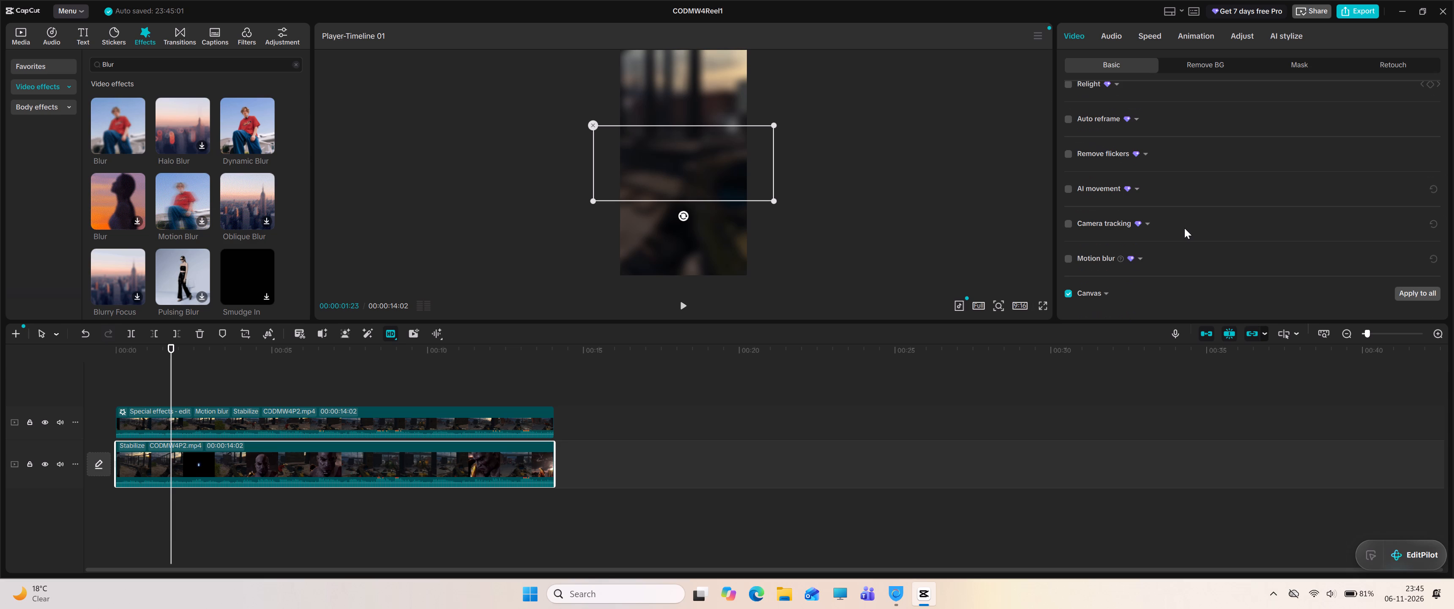
pyautogui.click(1108, 295)
pyautogui.scroll(-3, 1169, 264)
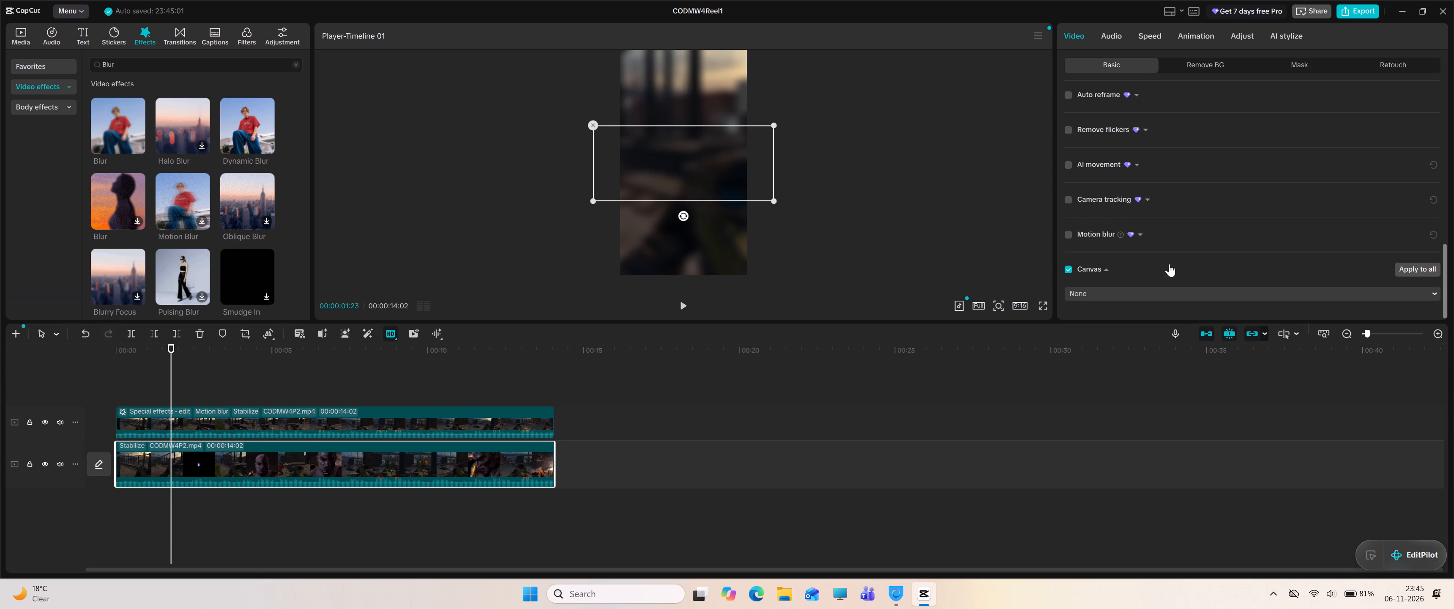
pyautogui.click(1146, 295)
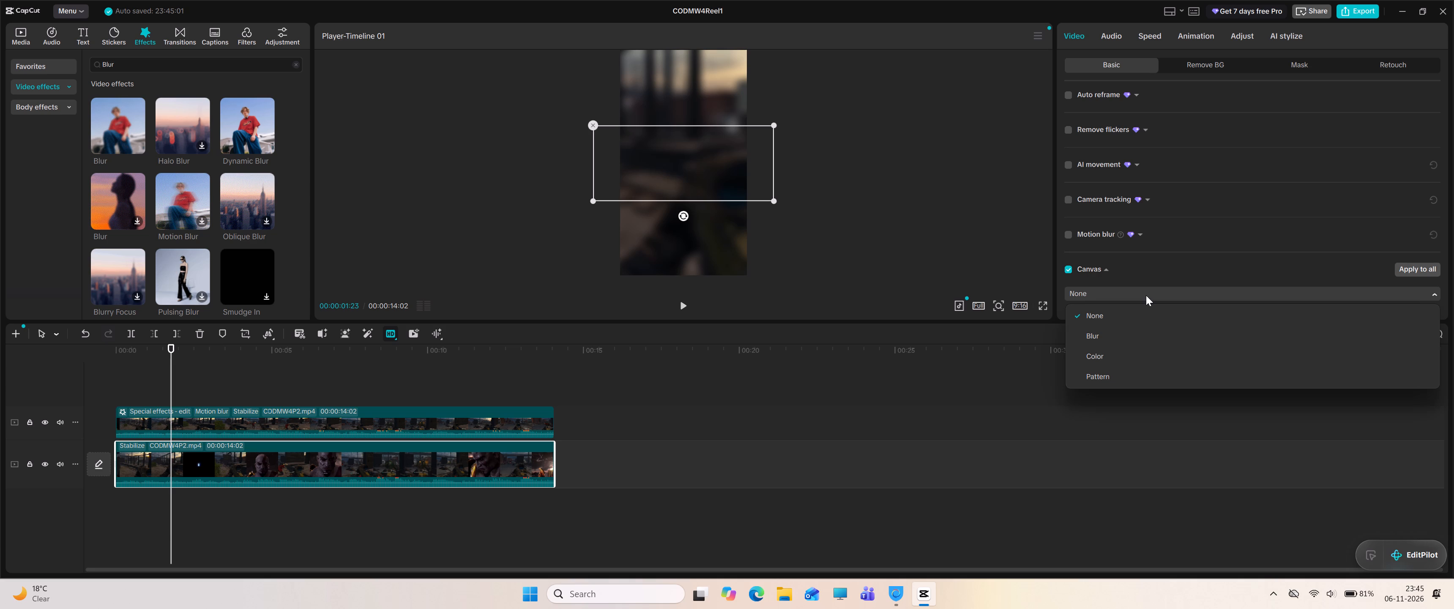
pyautogui.click(1146, 295)
pyautogui.scroll(-1, 1179, 285)
pyautogui.scroll(15, 1179, 285)
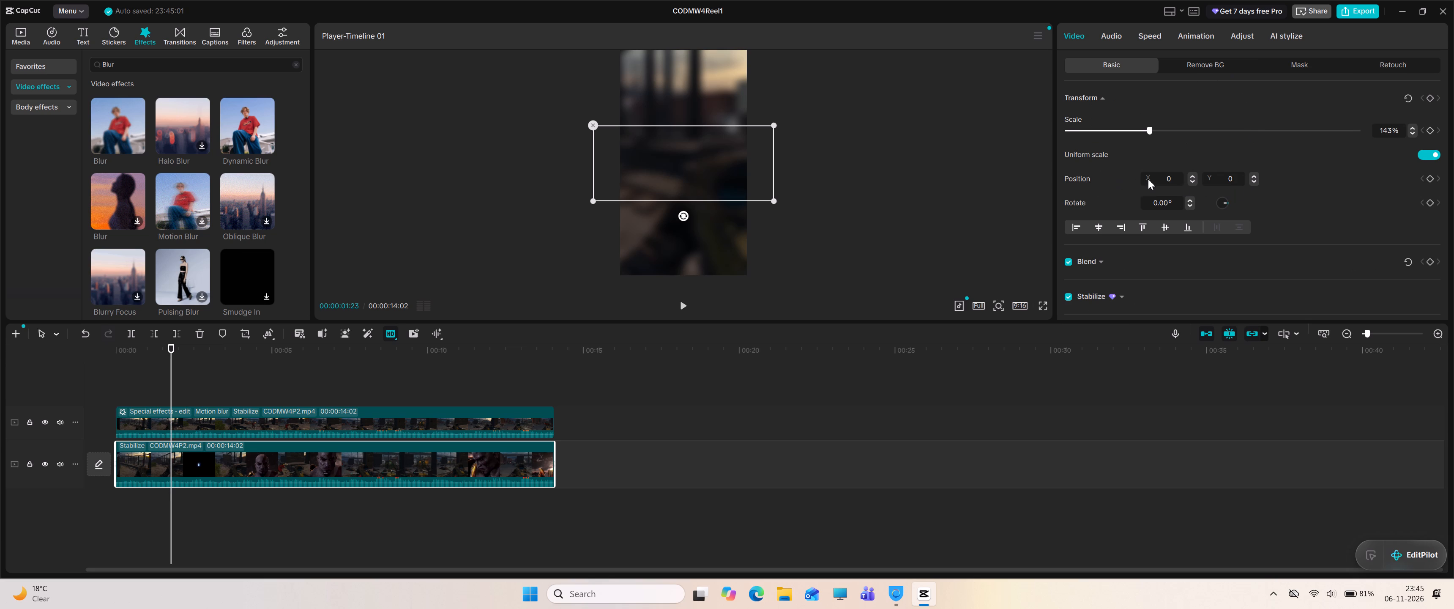
# Examine the lower clip's Remove BG, Mask and Retouch settings and return to its basic settings.
pyautogui.click(1189, 66)
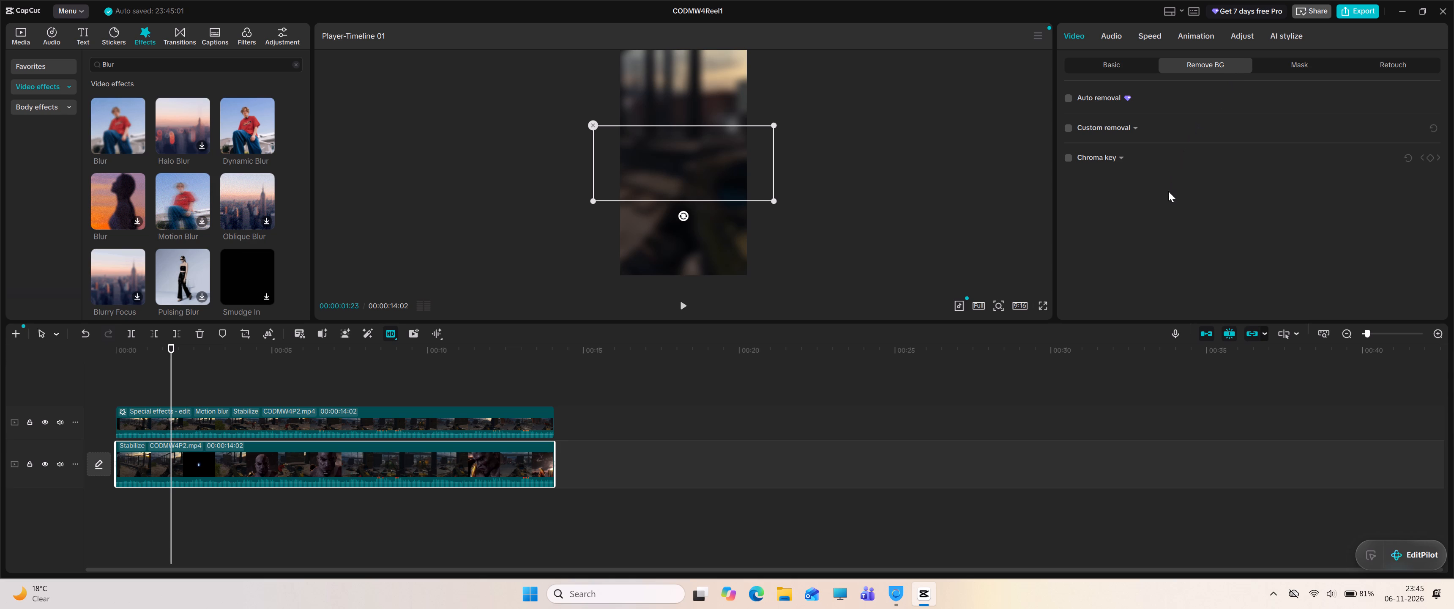
pyautogui.click(1290, 66)
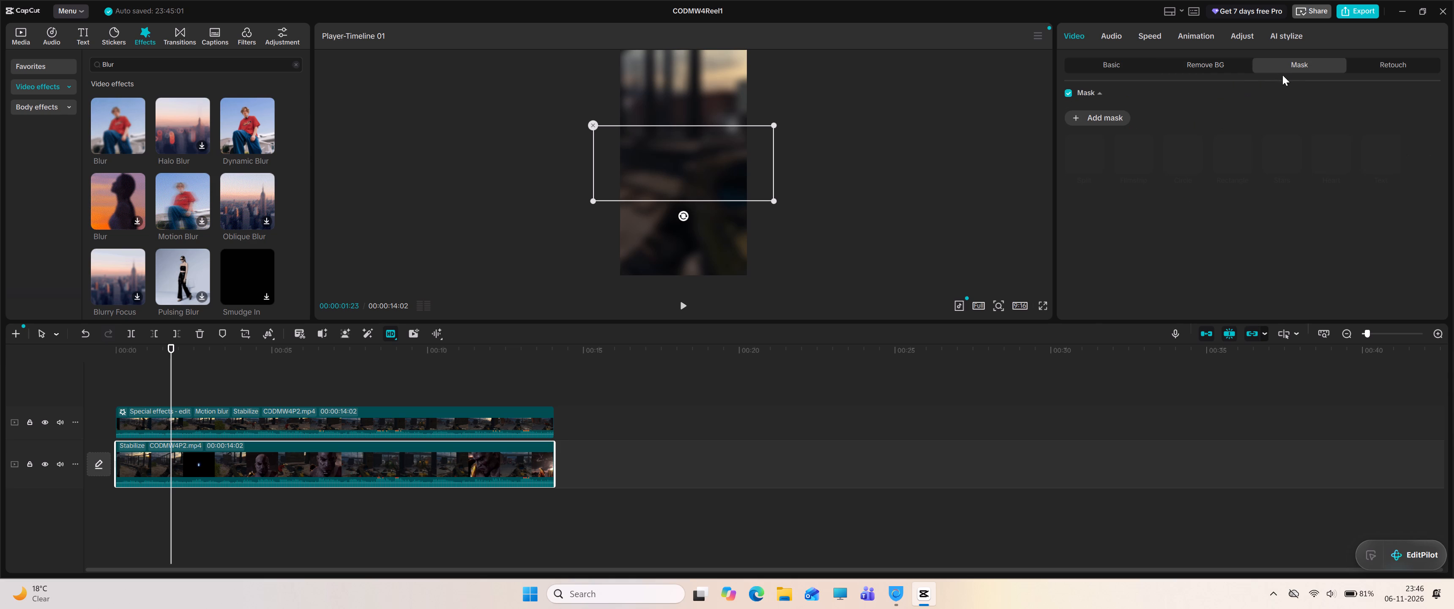
pyautogui.click(1395, 60)
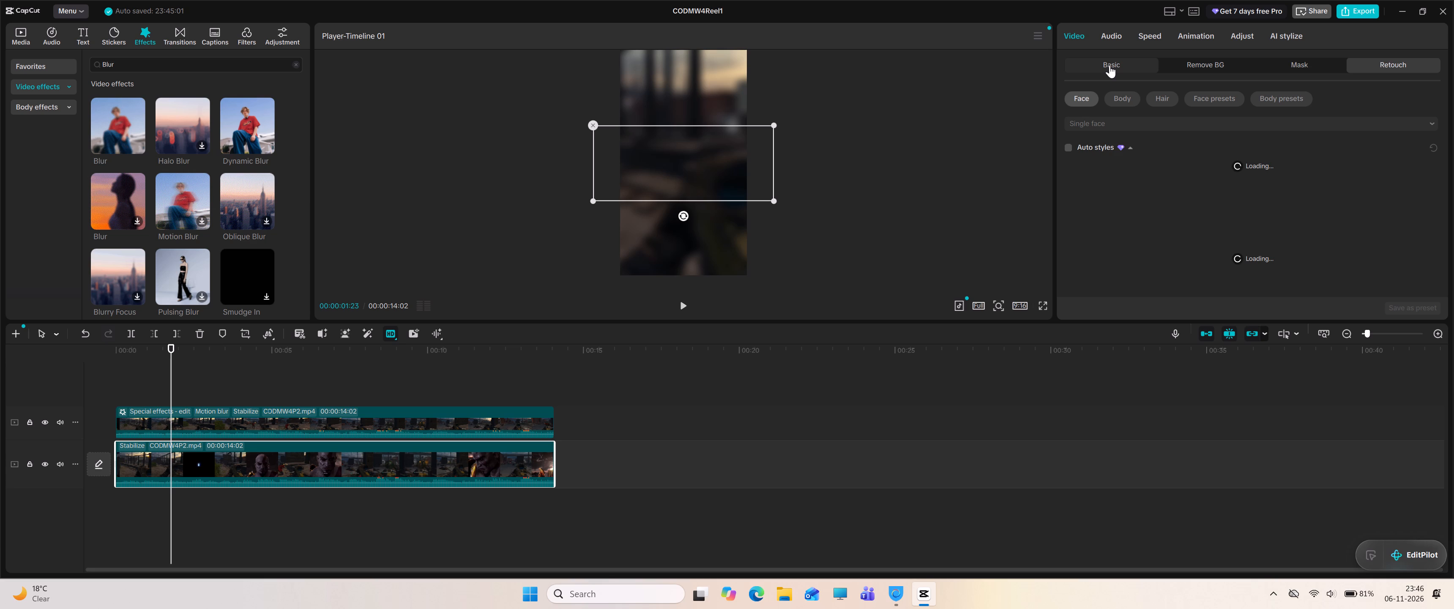
pyautogui.click(1110, 65)
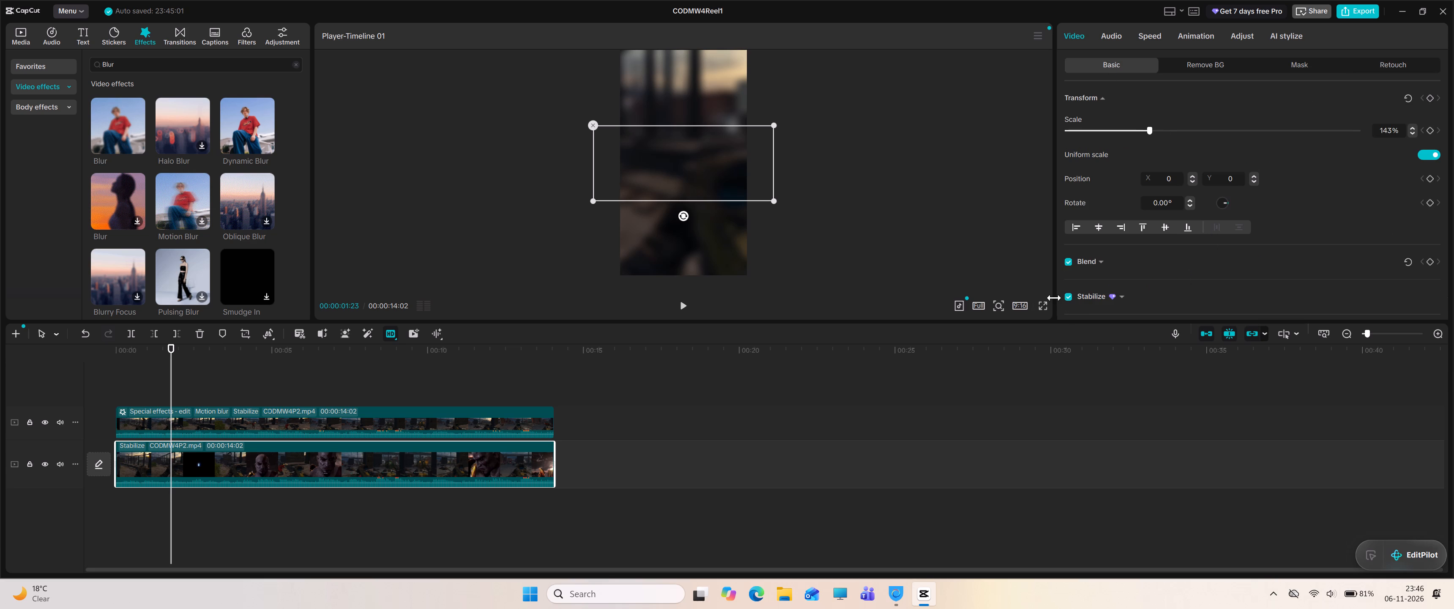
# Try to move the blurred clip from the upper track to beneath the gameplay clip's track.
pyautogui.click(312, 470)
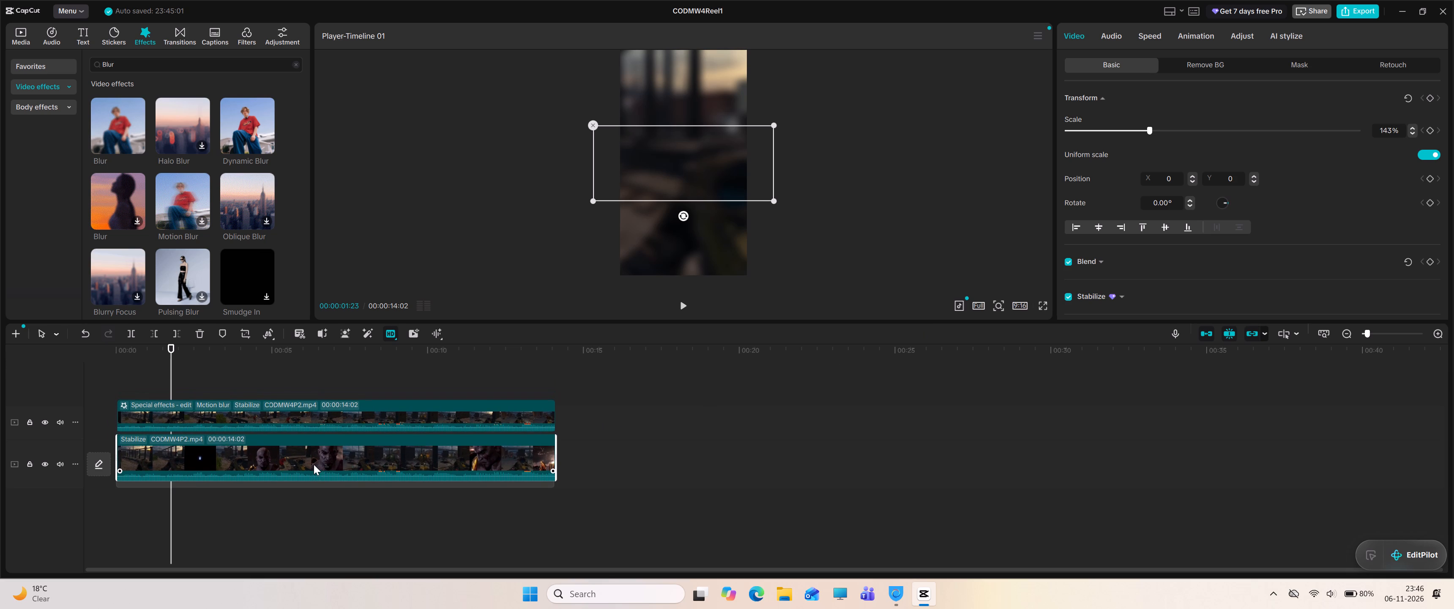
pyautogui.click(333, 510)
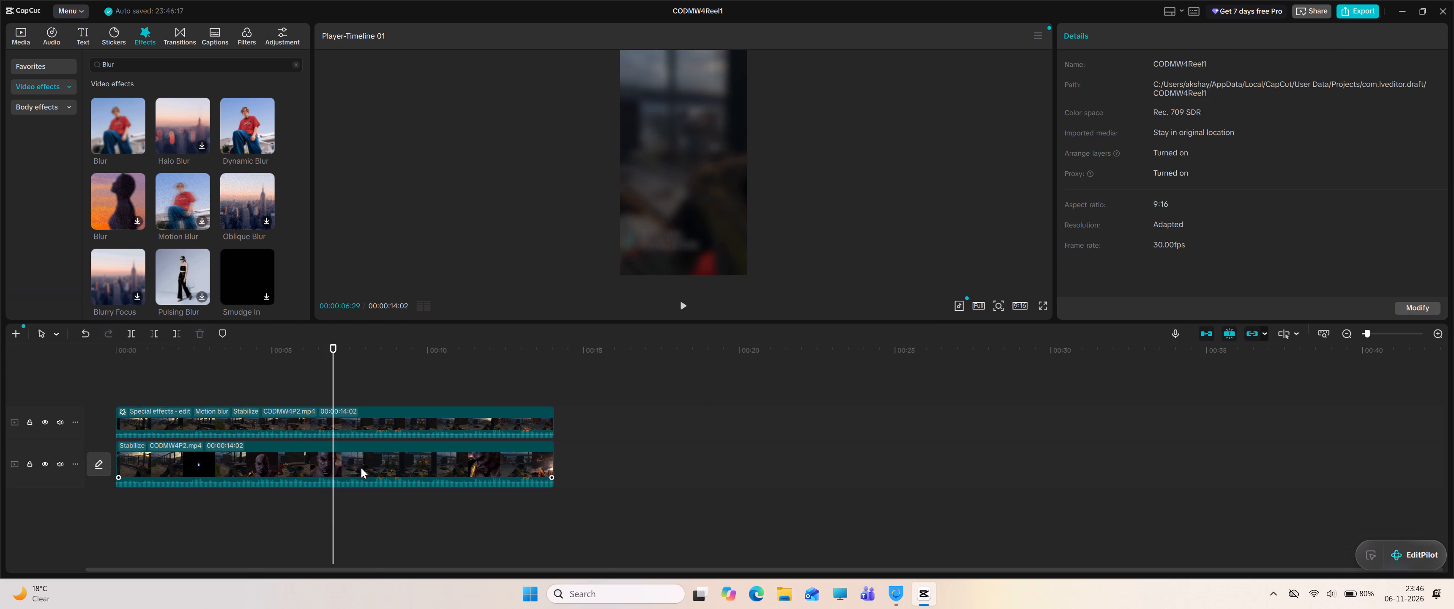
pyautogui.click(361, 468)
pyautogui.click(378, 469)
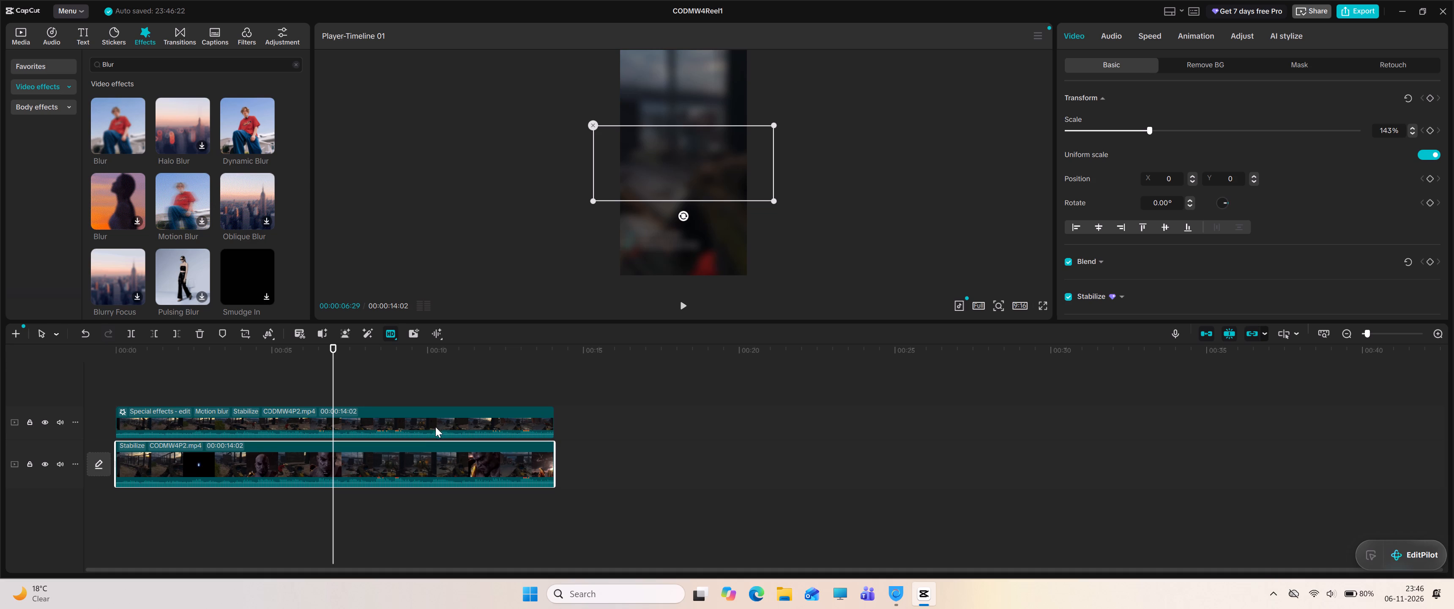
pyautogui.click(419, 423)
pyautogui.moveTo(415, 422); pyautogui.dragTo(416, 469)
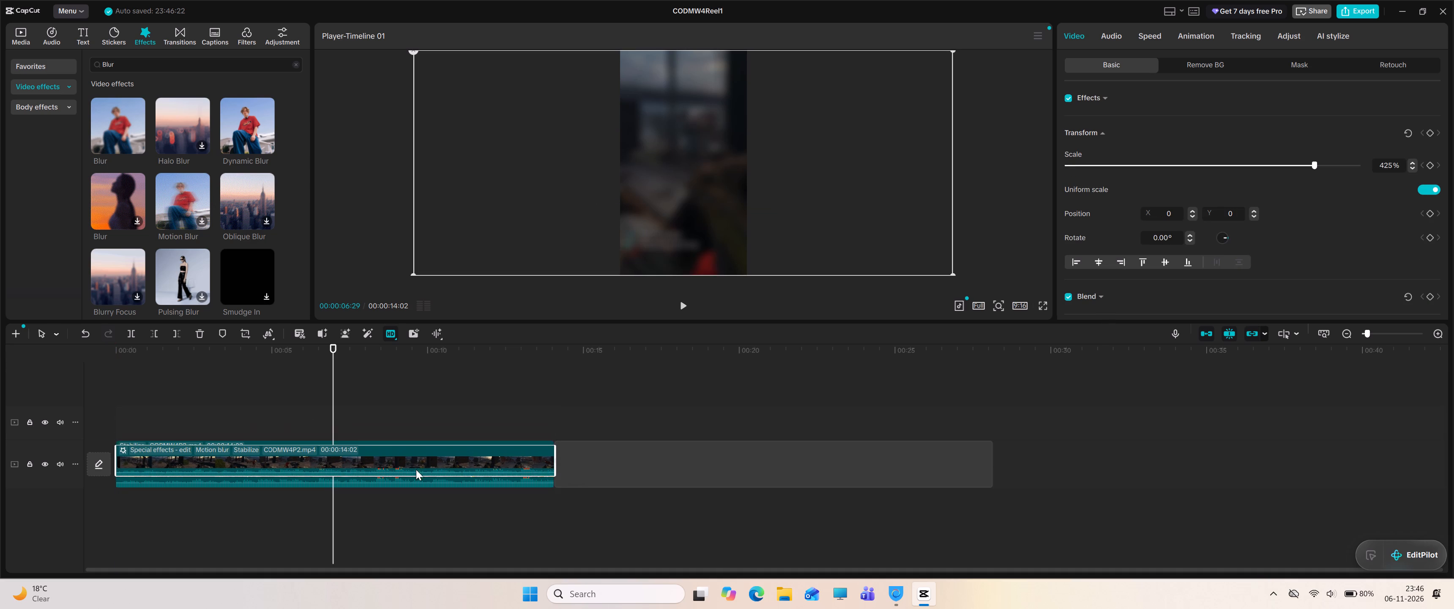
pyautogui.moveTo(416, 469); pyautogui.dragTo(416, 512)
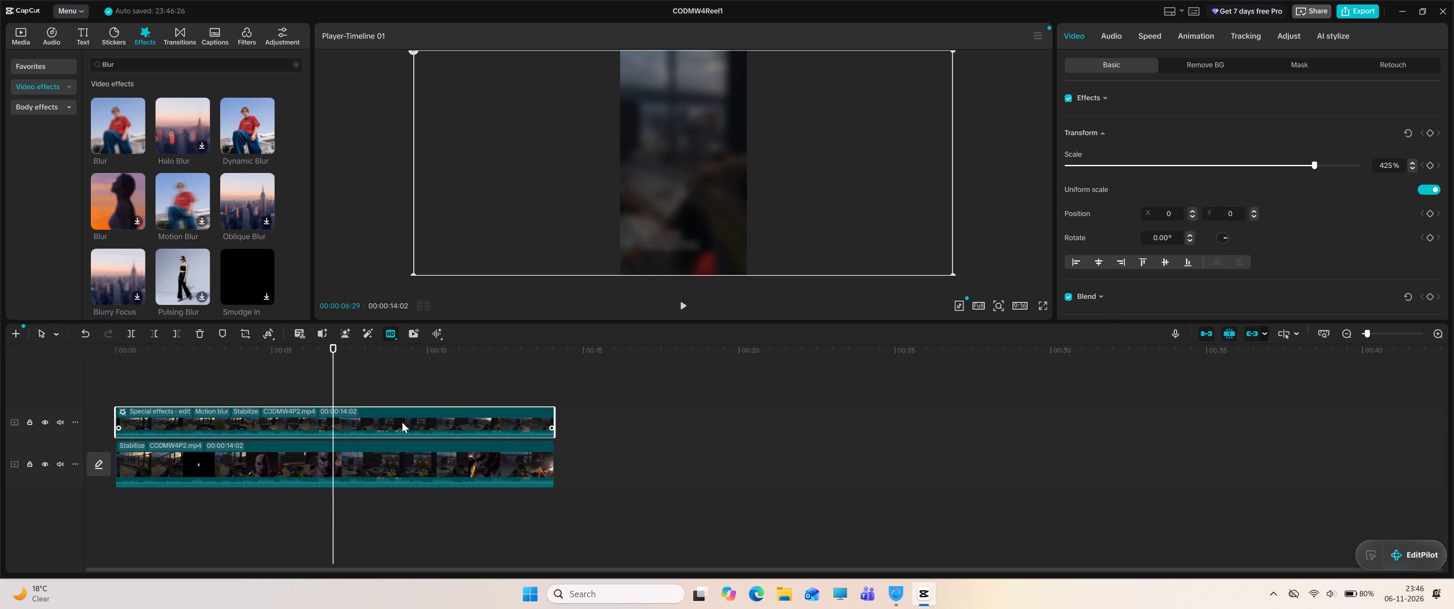
# Move the blurred clip onto the main track, directly after the end of the gameplay clip.
pyautogui.moveTo(402, 422); pyautogui.dragTo(941, 470)
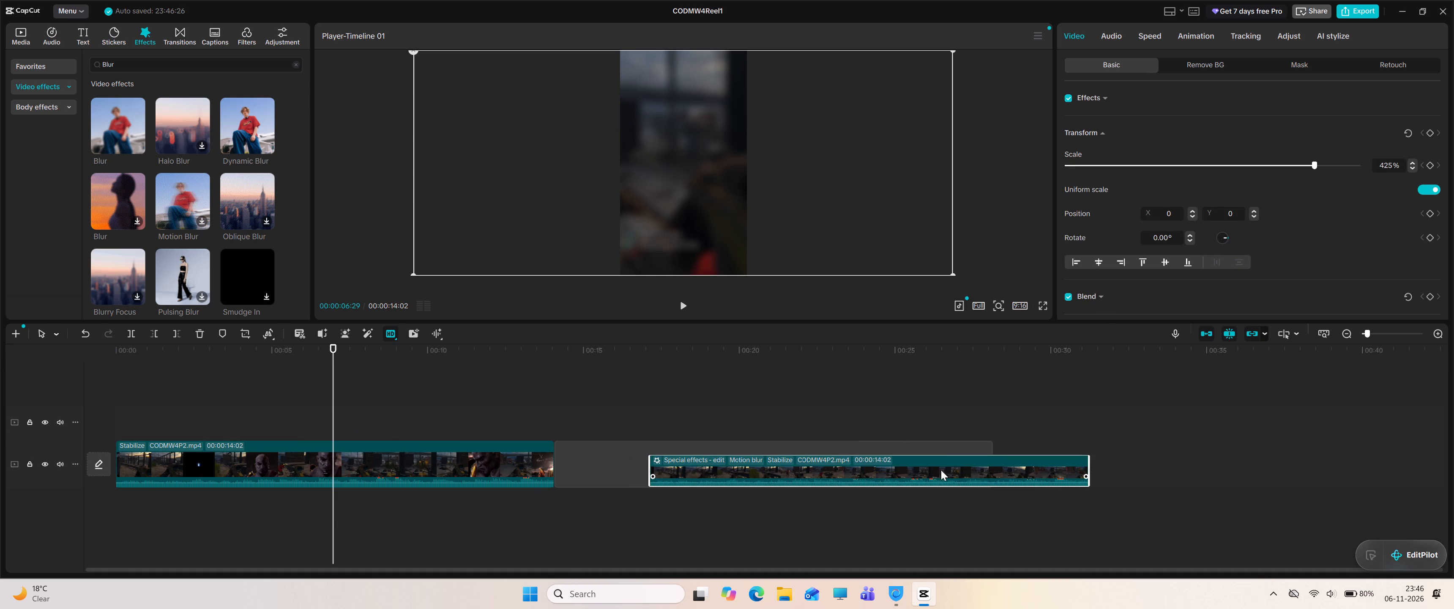
pyautogui.moveTo(941, 470); pyautogui.dragTo(843, 469)
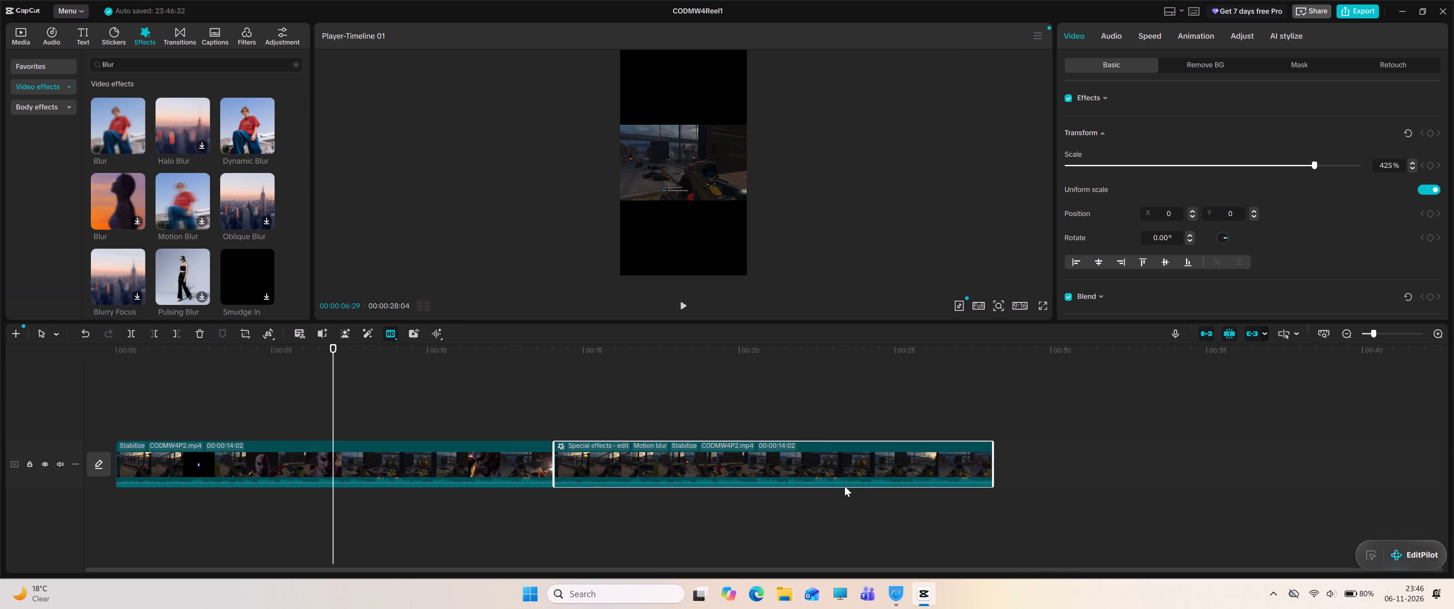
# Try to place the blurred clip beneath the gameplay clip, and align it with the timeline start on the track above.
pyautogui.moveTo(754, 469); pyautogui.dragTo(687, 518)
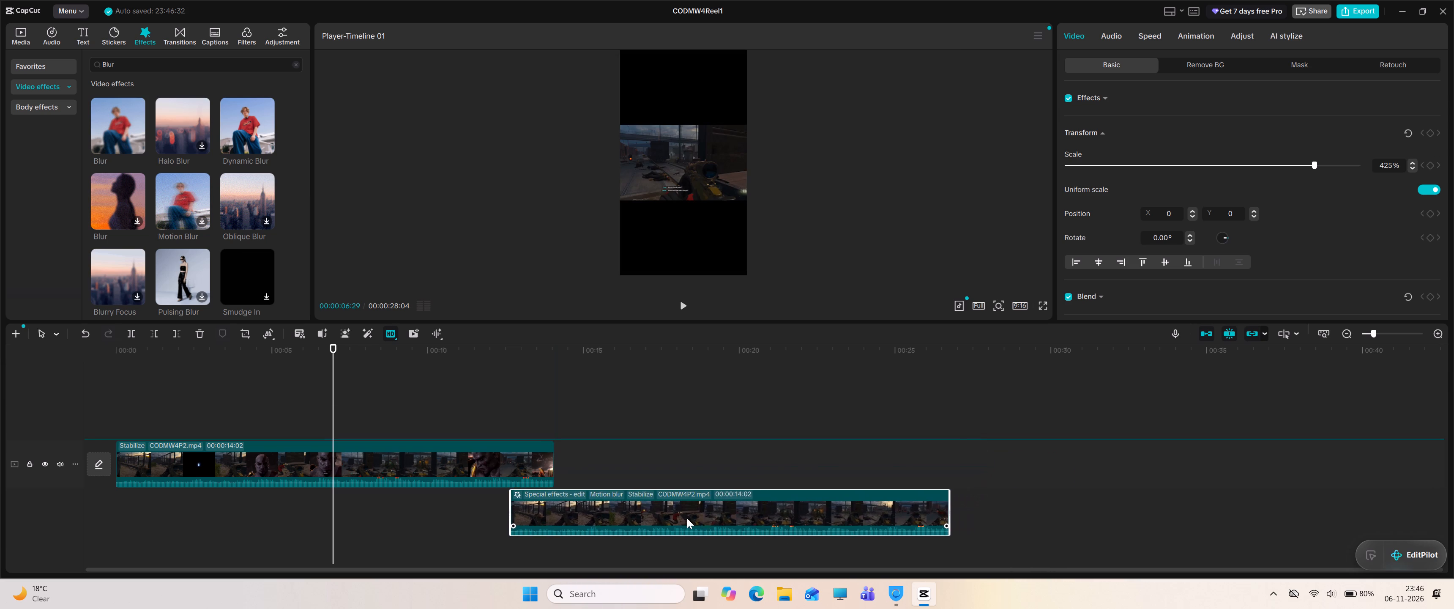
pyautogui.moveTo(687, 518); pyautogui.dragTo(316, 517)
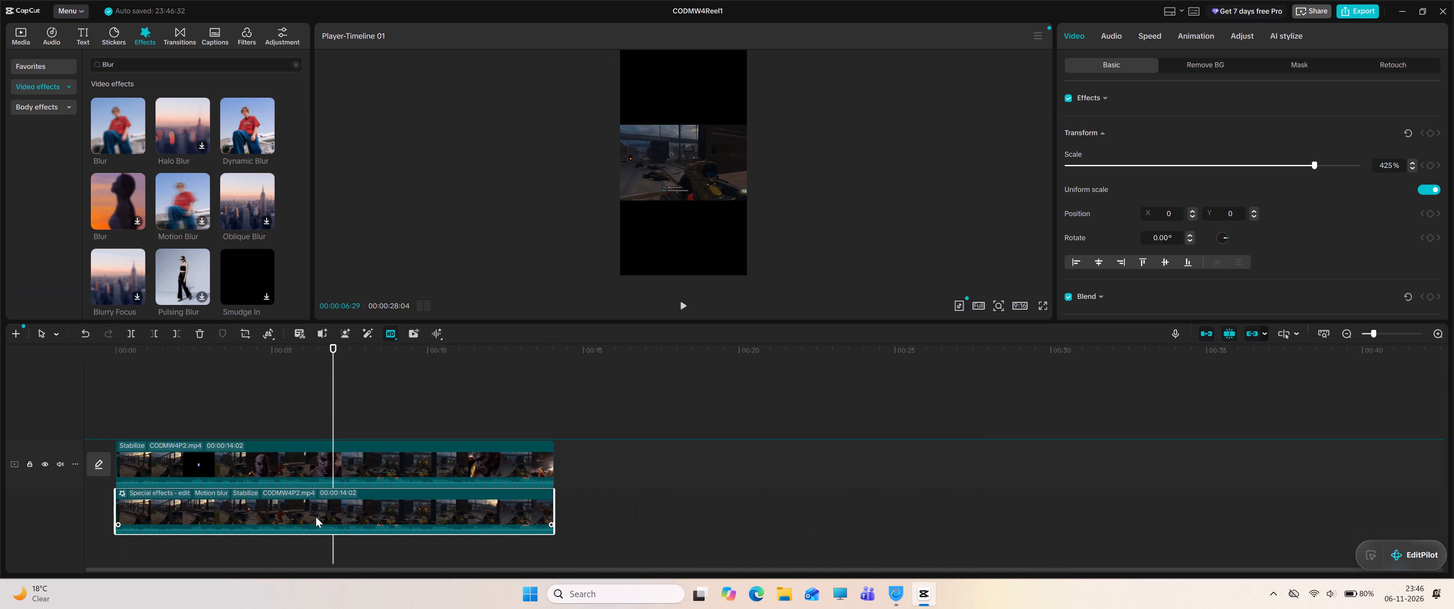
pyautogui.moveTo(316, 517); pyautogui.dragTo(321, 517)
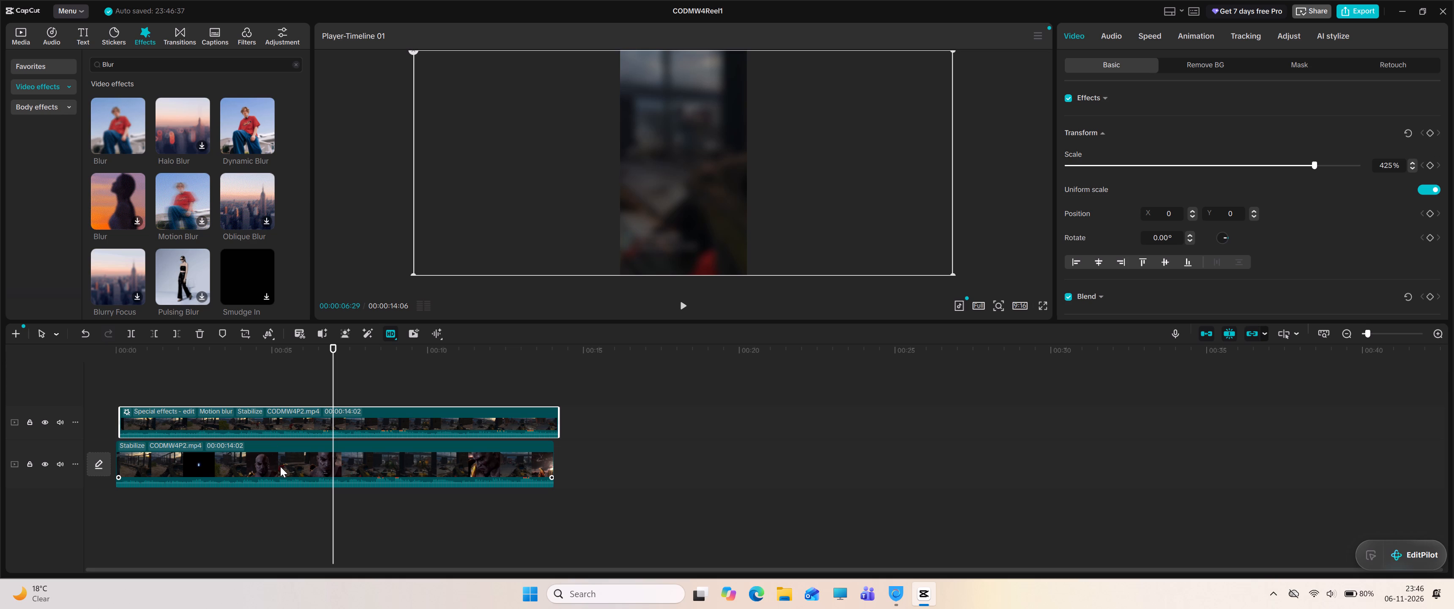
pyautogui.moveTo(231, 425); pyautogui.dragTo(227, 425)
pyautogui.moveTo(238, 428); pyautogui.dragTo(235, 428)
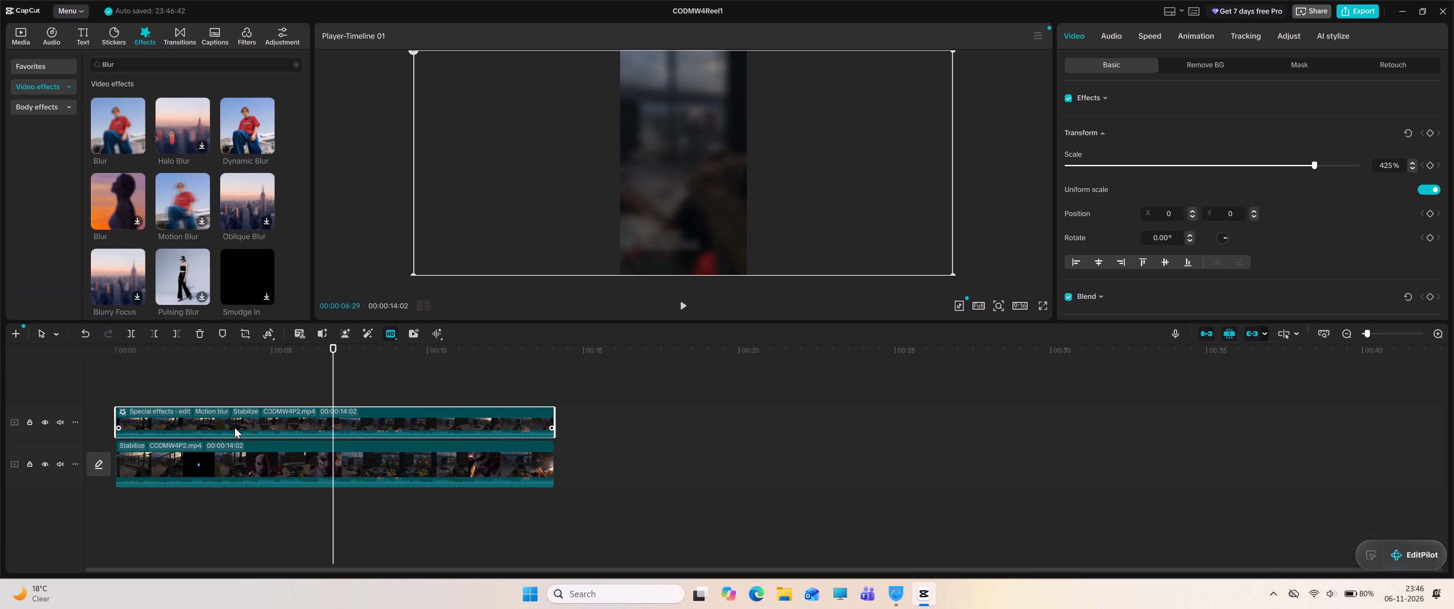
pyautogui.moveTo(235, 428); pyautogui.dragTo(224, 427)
# Play the first seconds of the timeline to check how the two stacked clips look together.
pyautogui.click(265, 507)
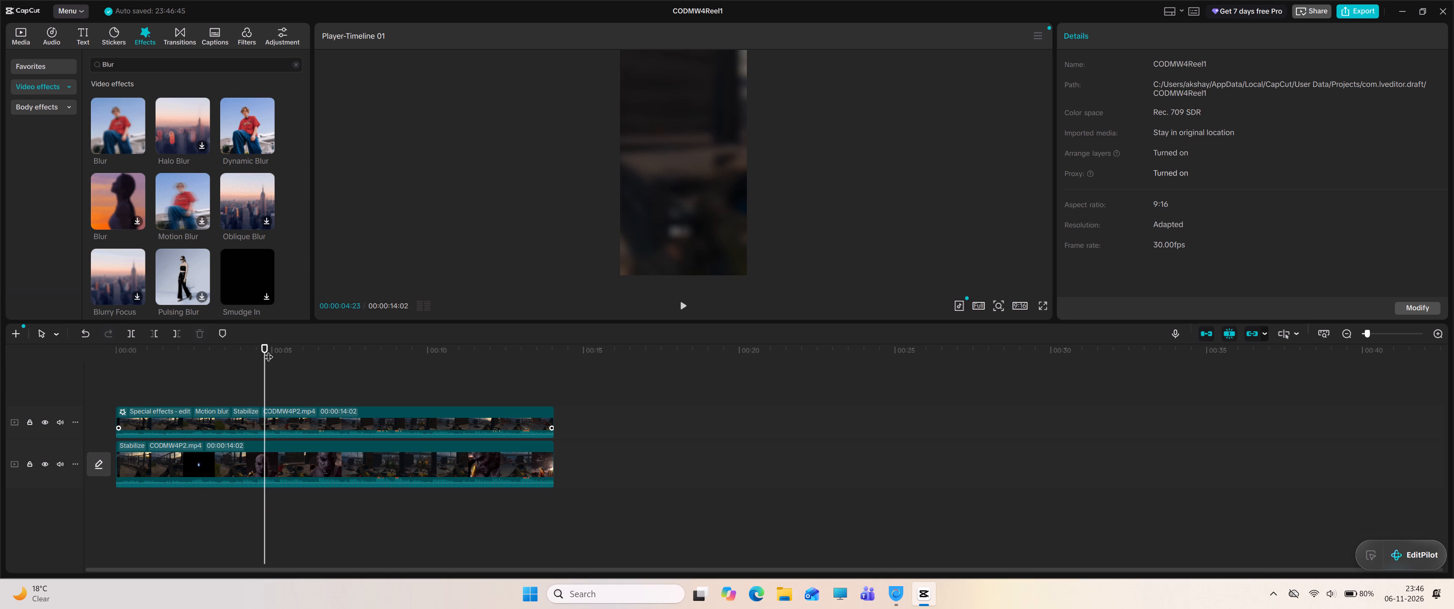
pyautogui.moveTo(264, 346); pyautogui.dragTo(106, 330)
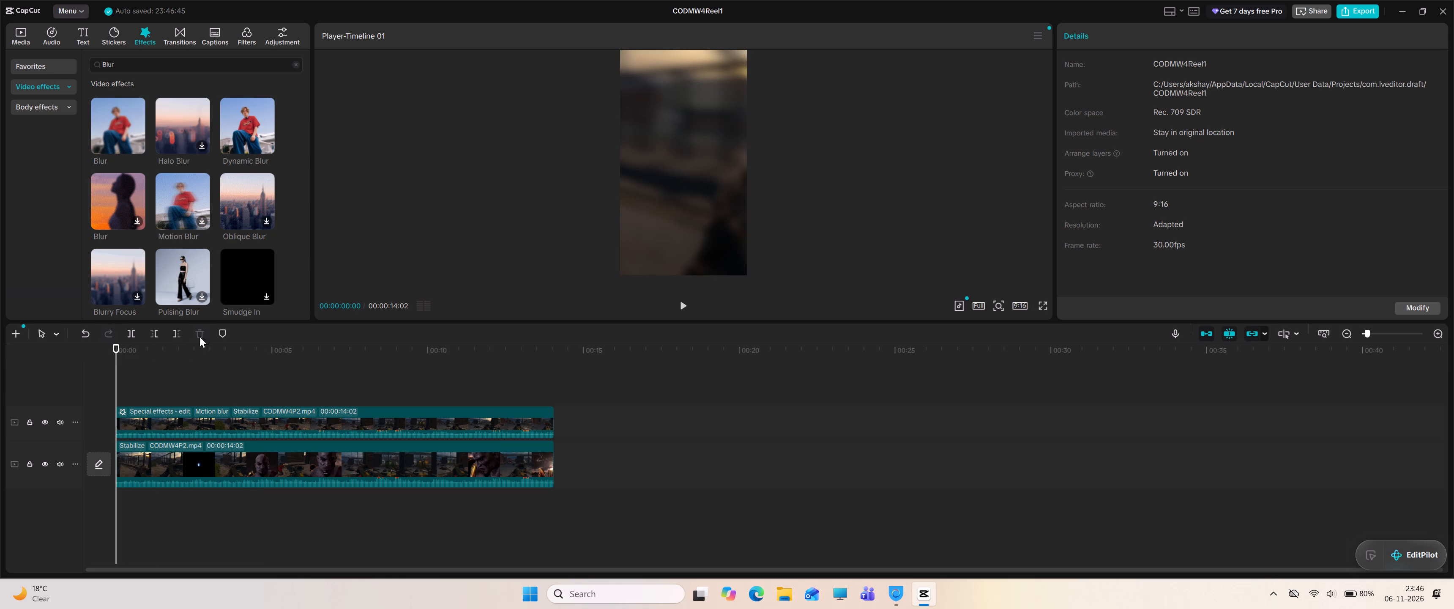
pyautogui.click(683, 304)
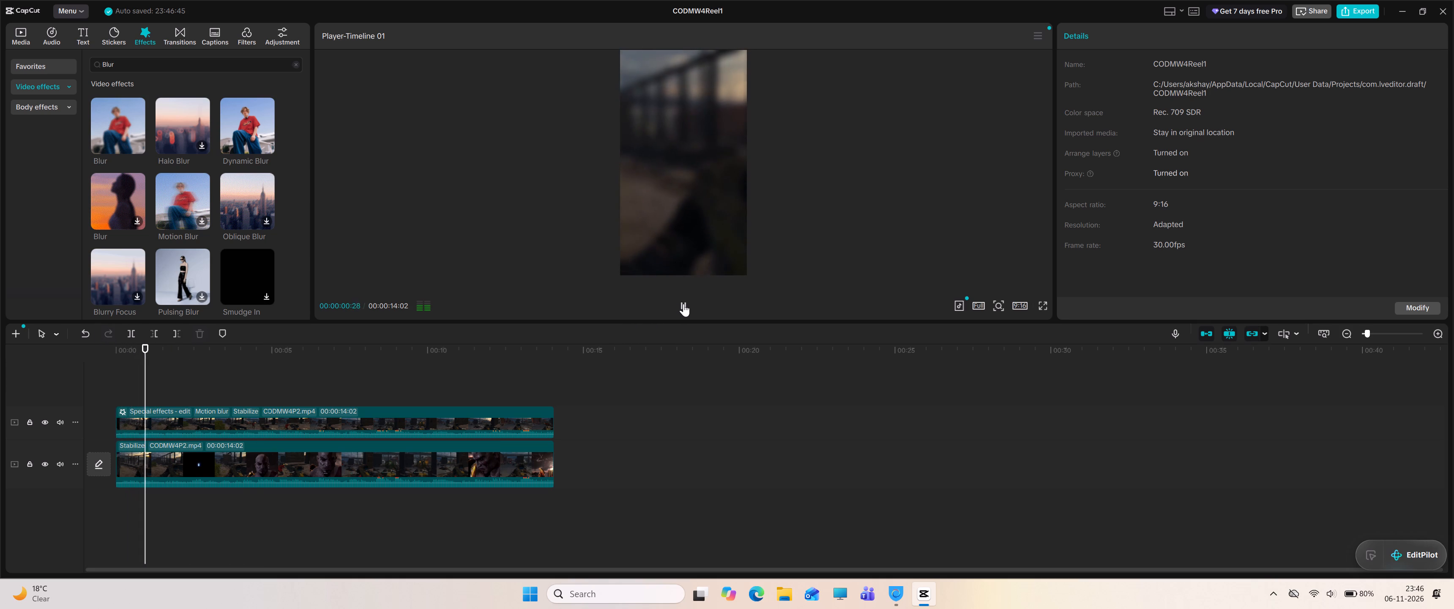
pyautogui.click(683, 304)
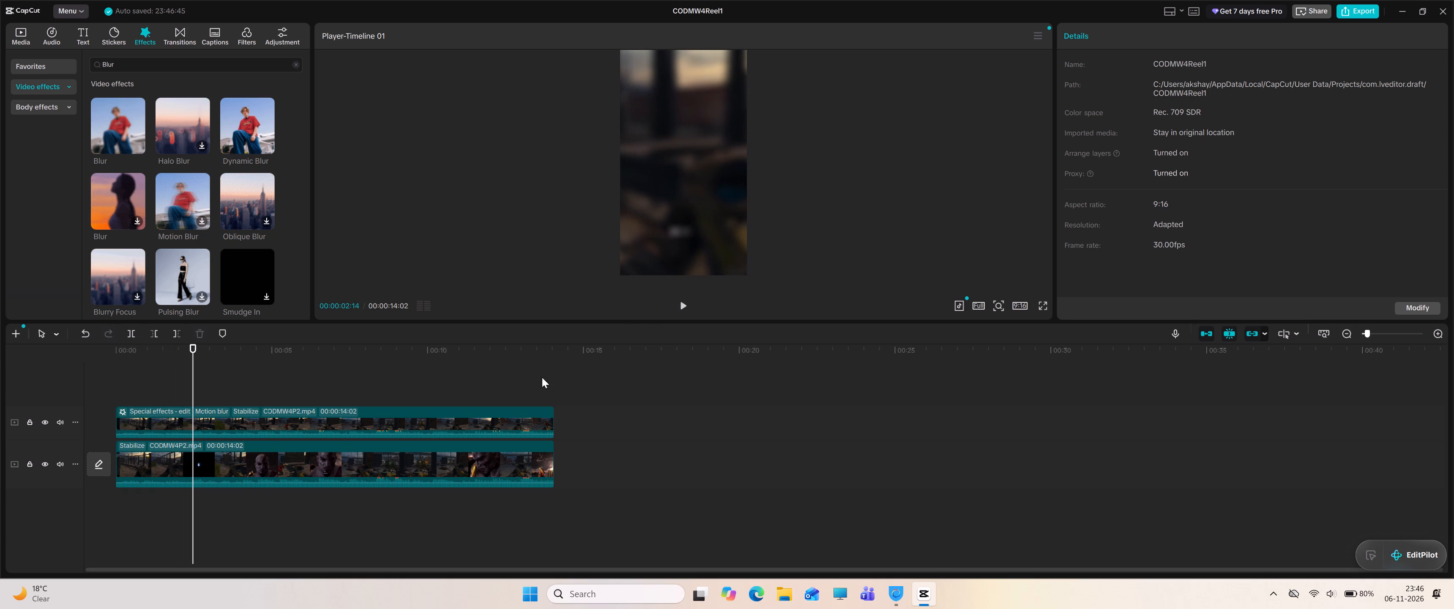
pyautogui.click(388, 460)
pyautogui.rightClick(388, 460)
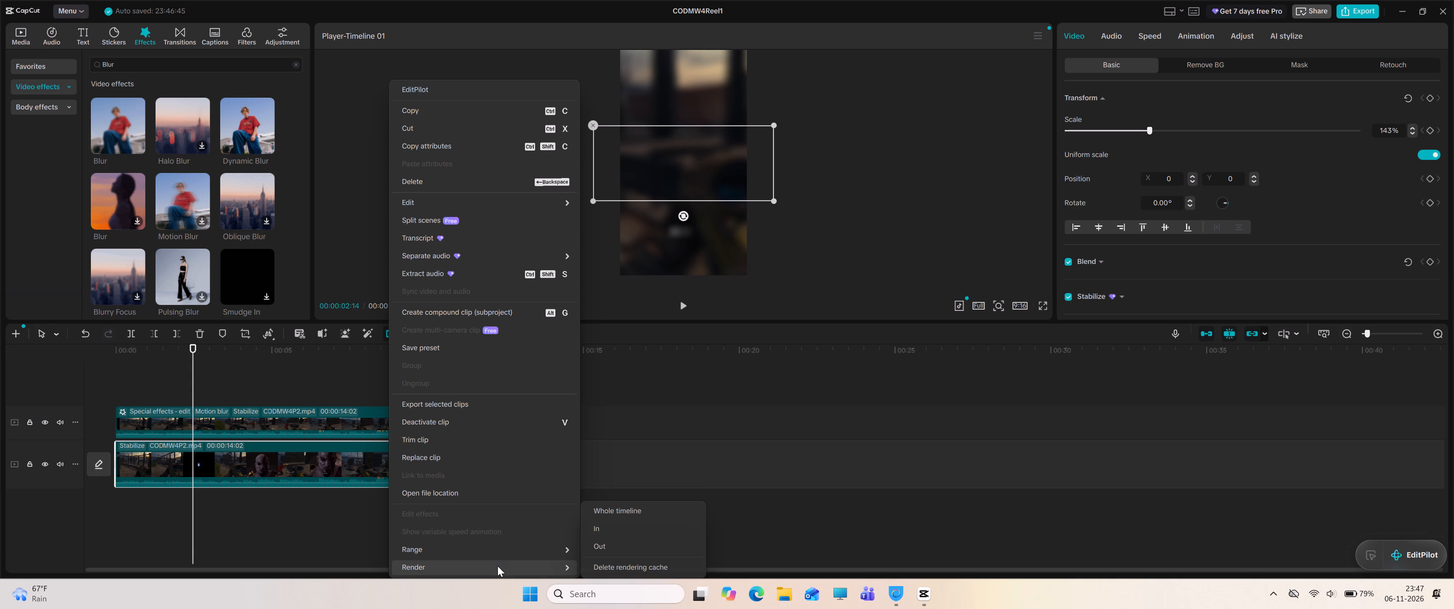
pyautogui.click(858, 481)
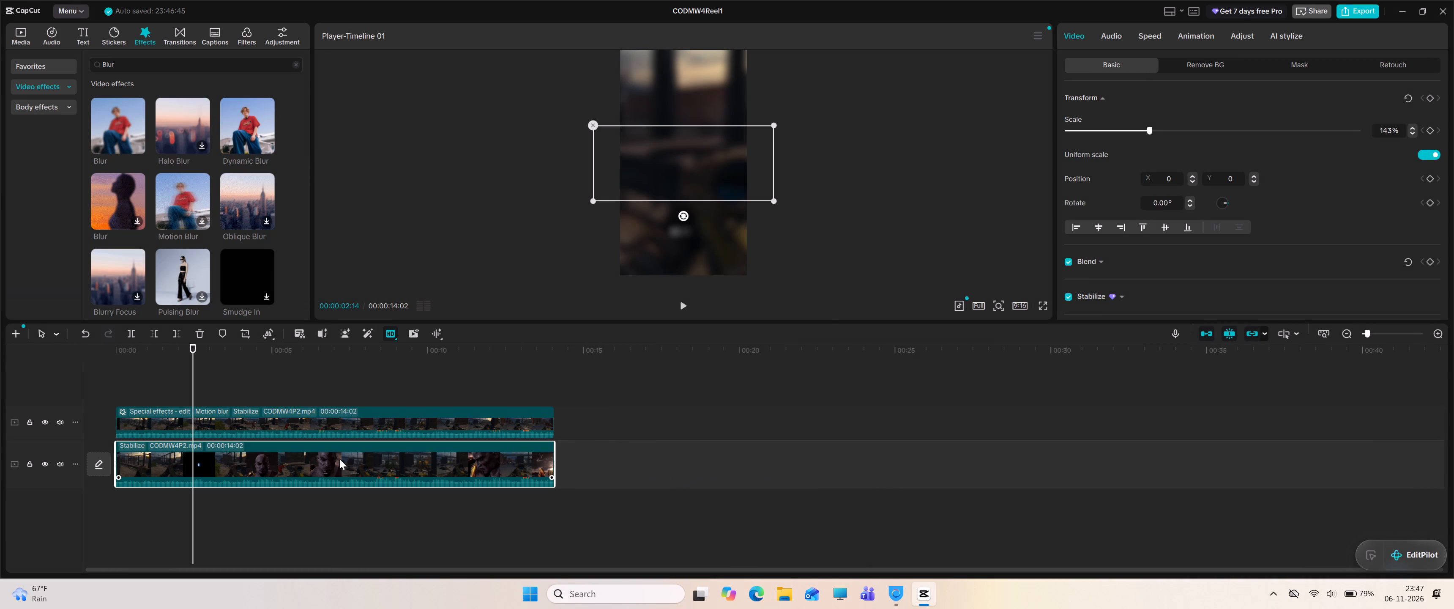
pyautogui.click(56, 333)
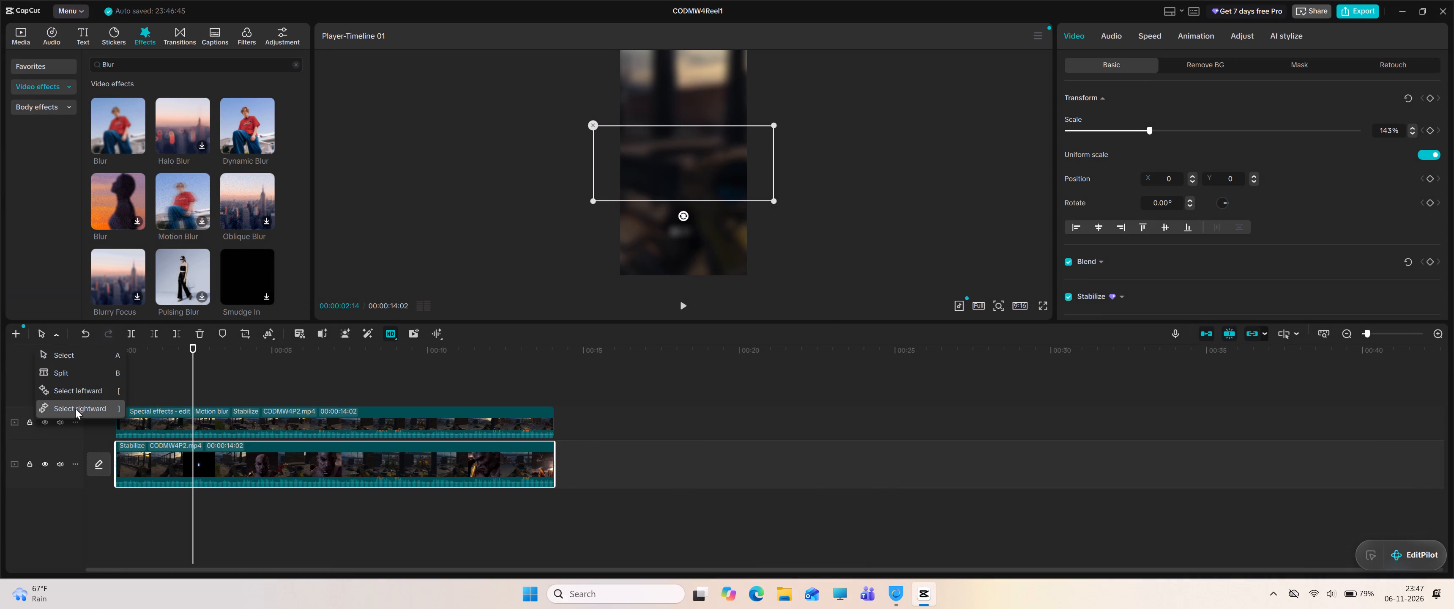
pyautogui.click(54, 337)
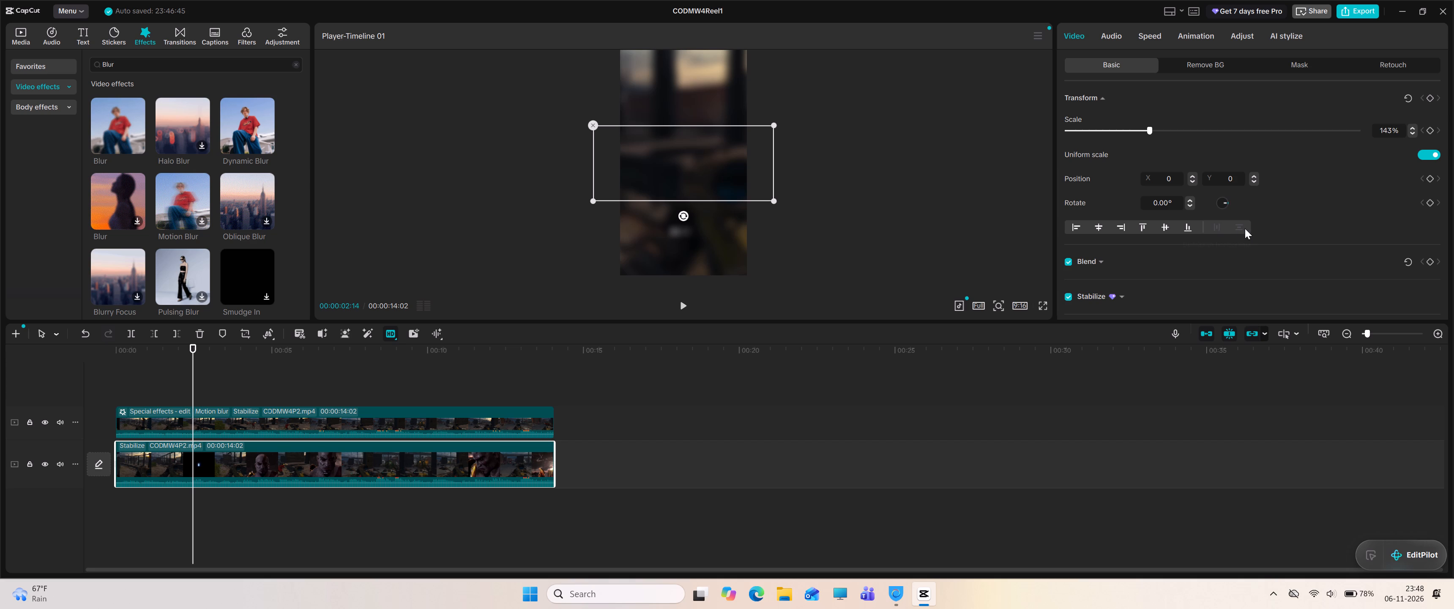
# Examine the gameplay clip's basic video settings from Transform down to the Motion blur and Canvas options.
pyautogui.scroll(-2, 1238, 242)
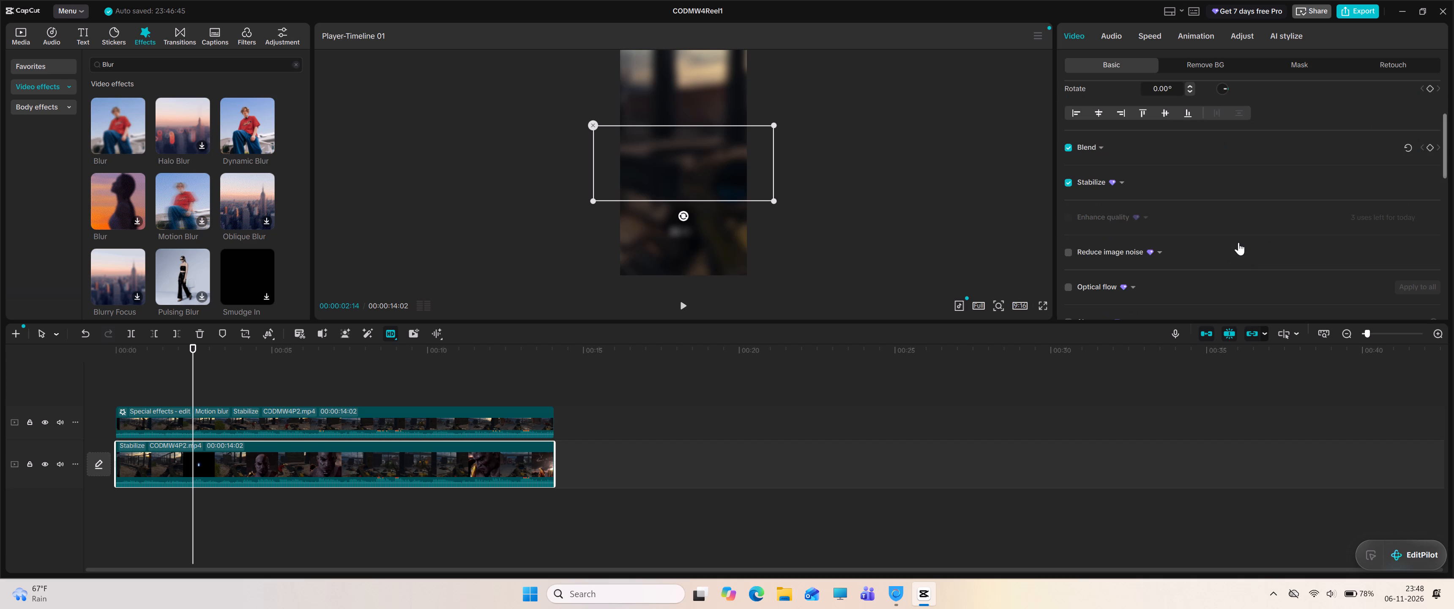
pyautogui.scroll(-1, 1238, 242)
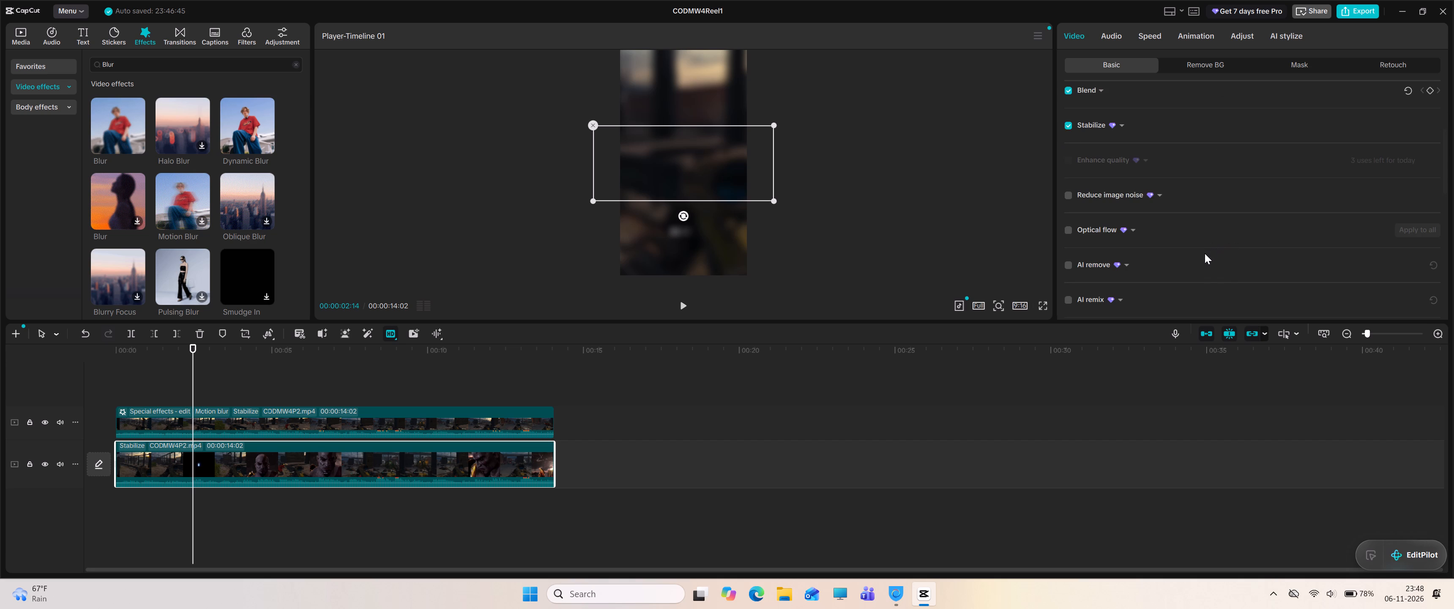
pyautogui.scroll(-2, 1205, 253)
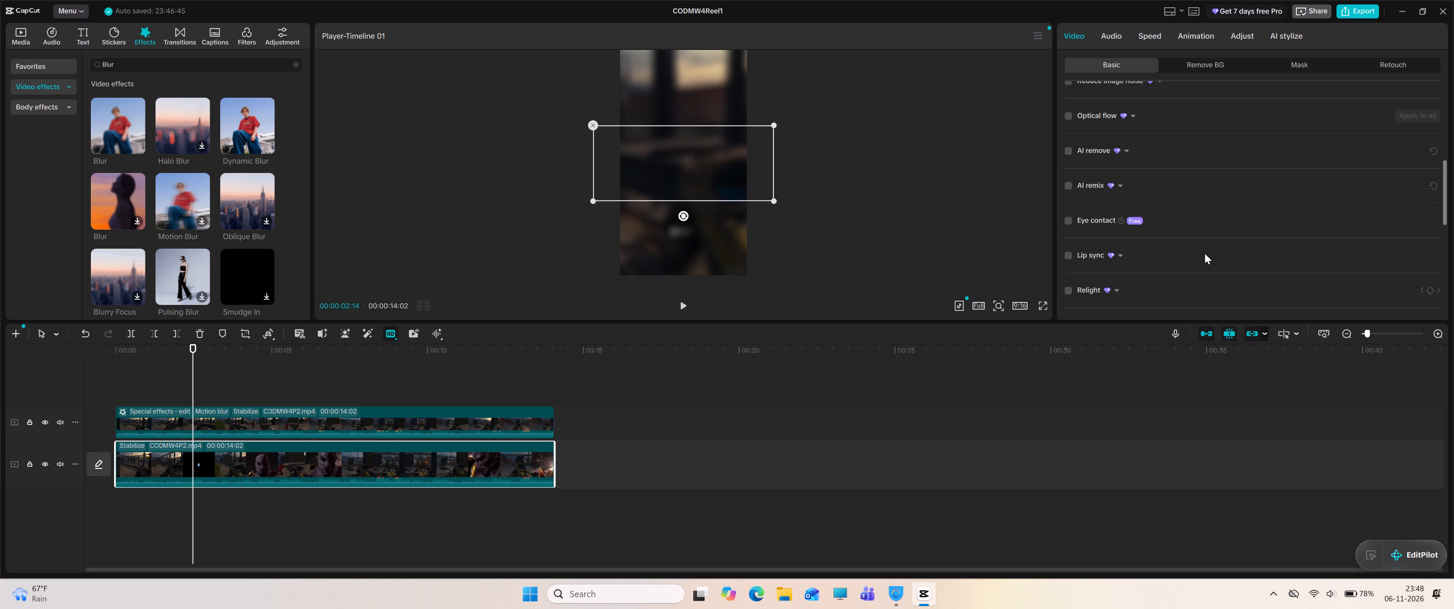
pyautogui.scroll(-1, 1205, 253)
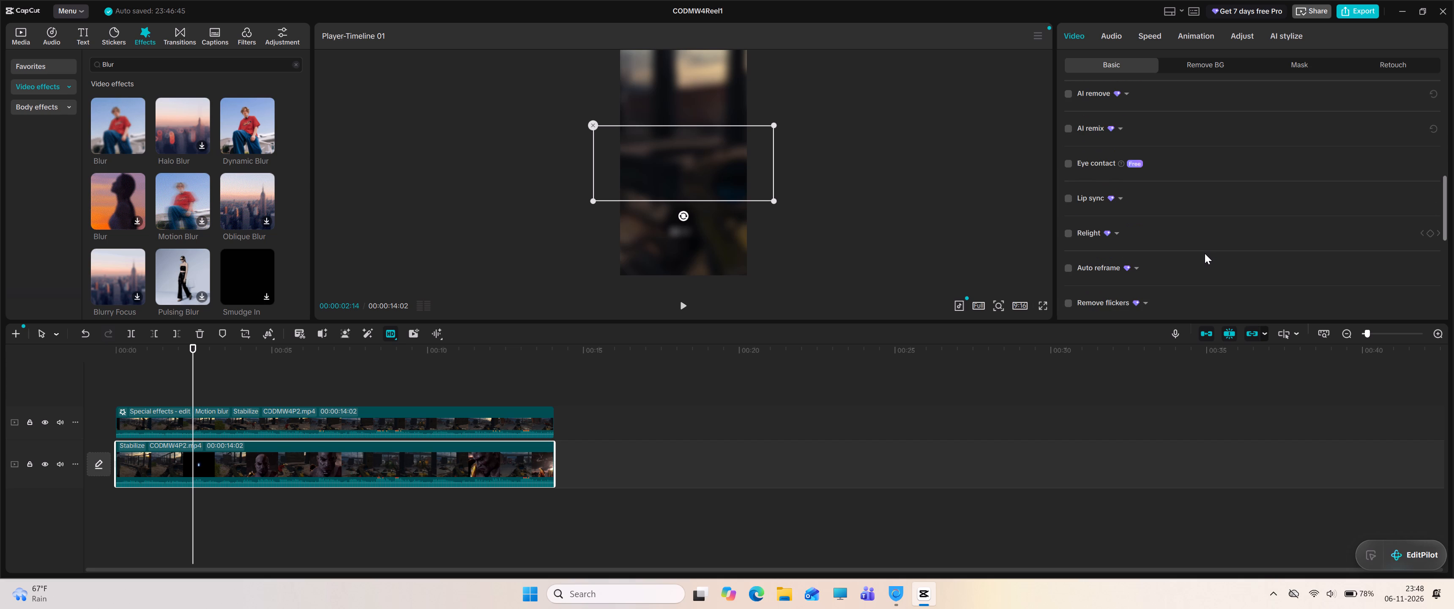
pyautogui.scroll(-2, 1205, 253)
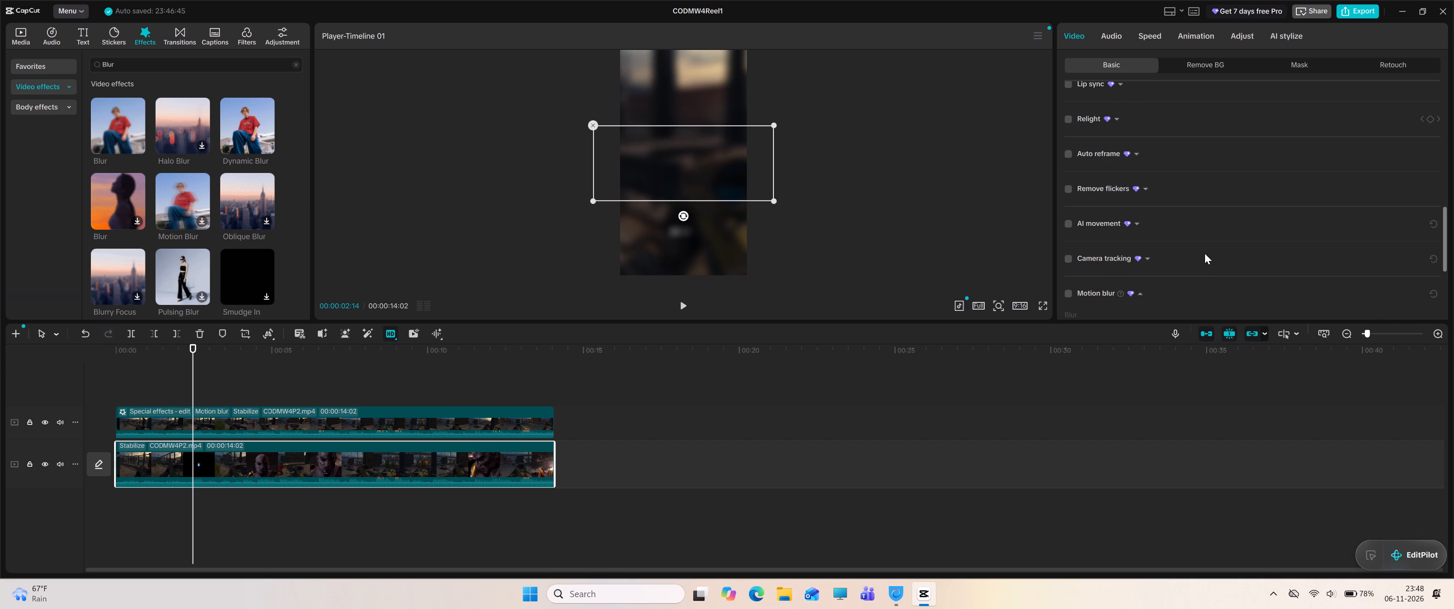
pyautogui.scroll(-1, 1203, 253)
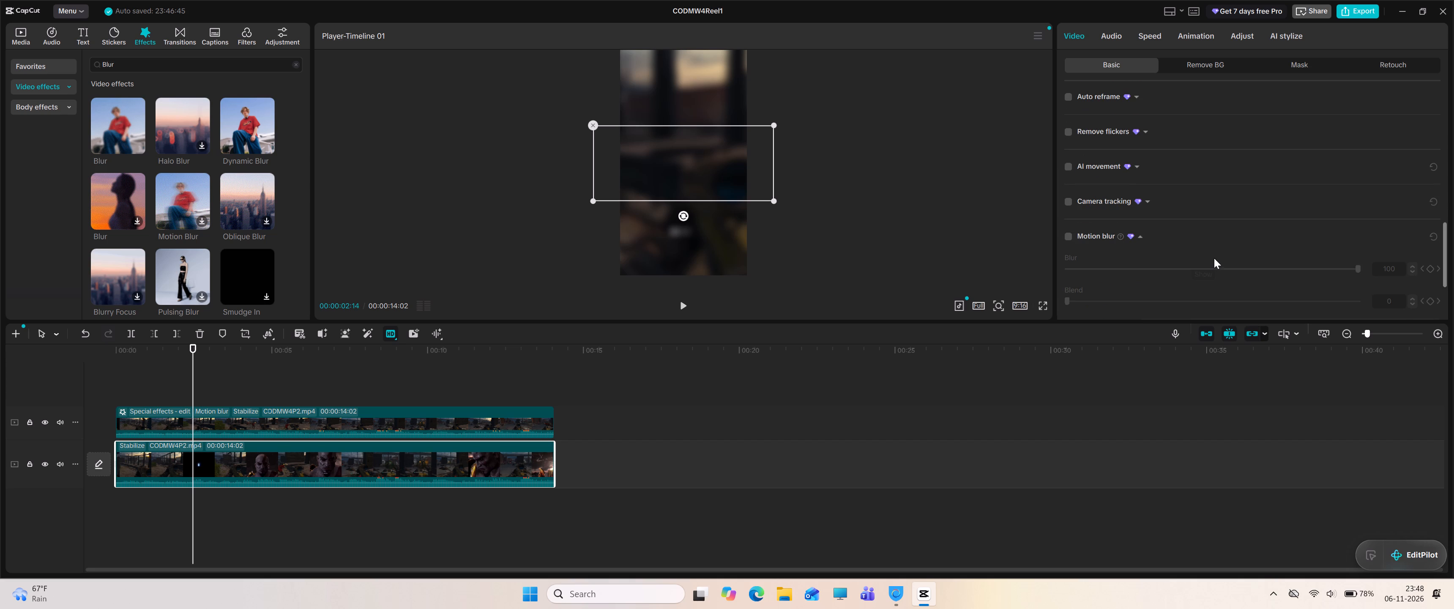
pyautogui.scroll(-4, 1218, 266)
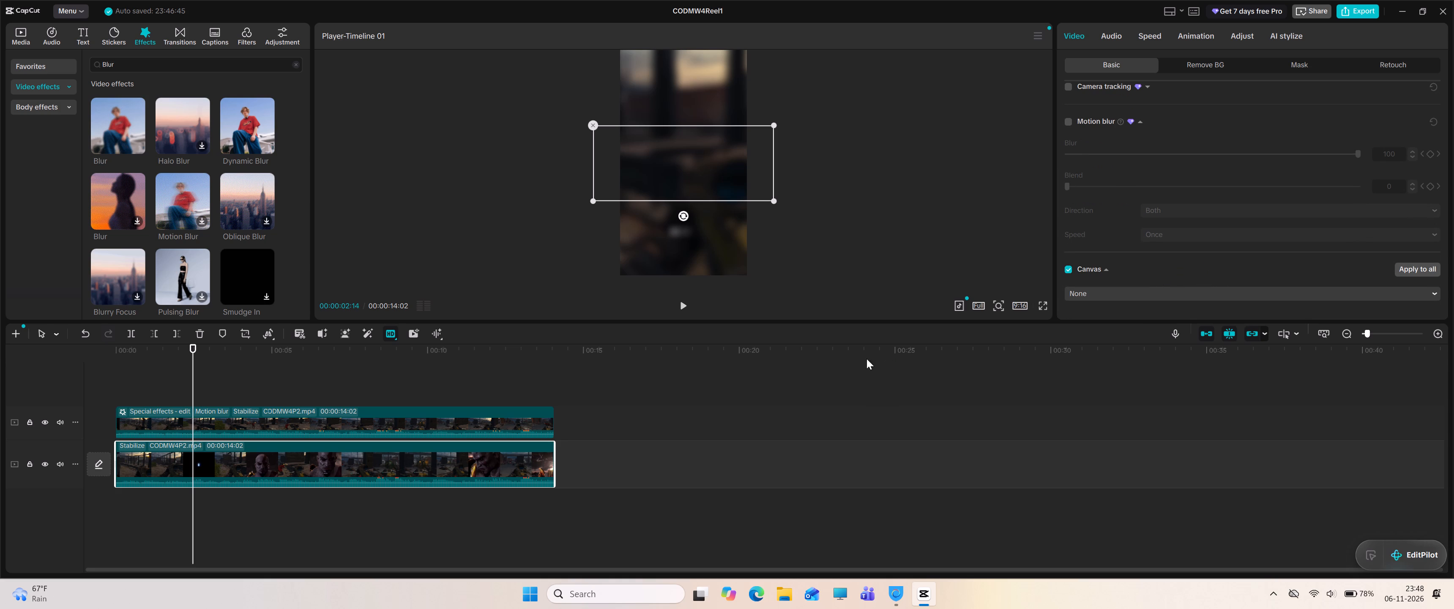
# Delete the blurred clip from the upper track.
pyautogui.click(409, 418)
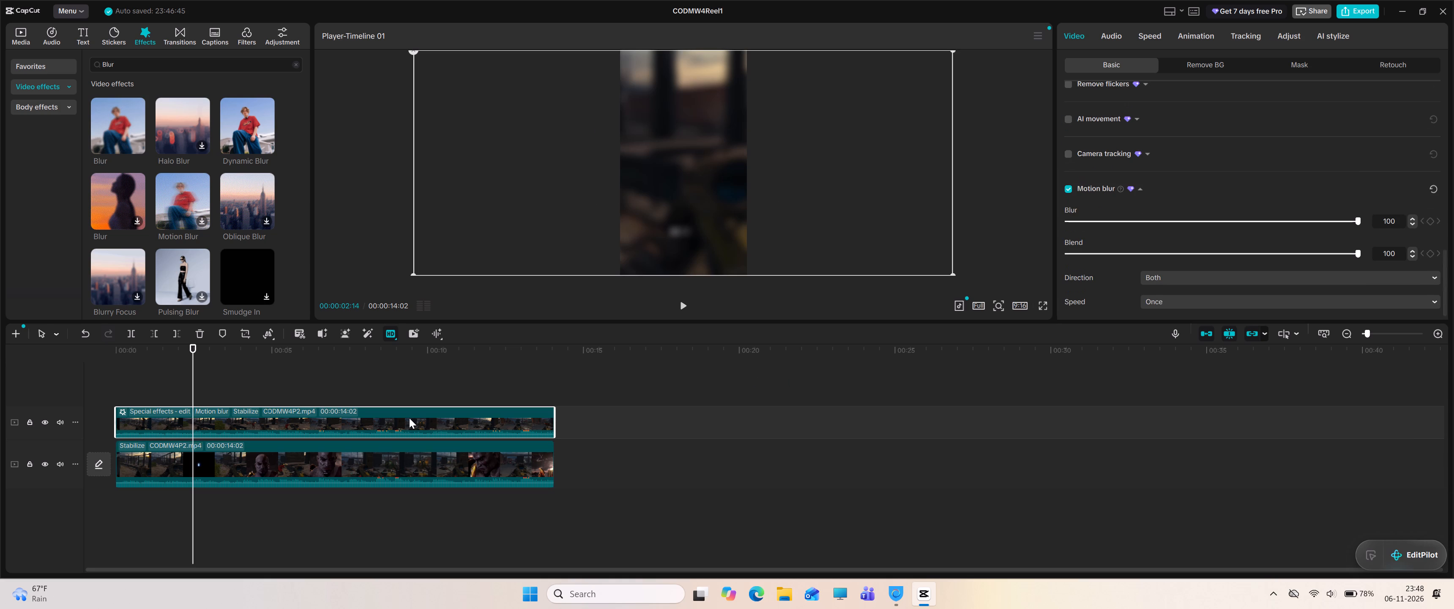
pyautogui.press('Delete')
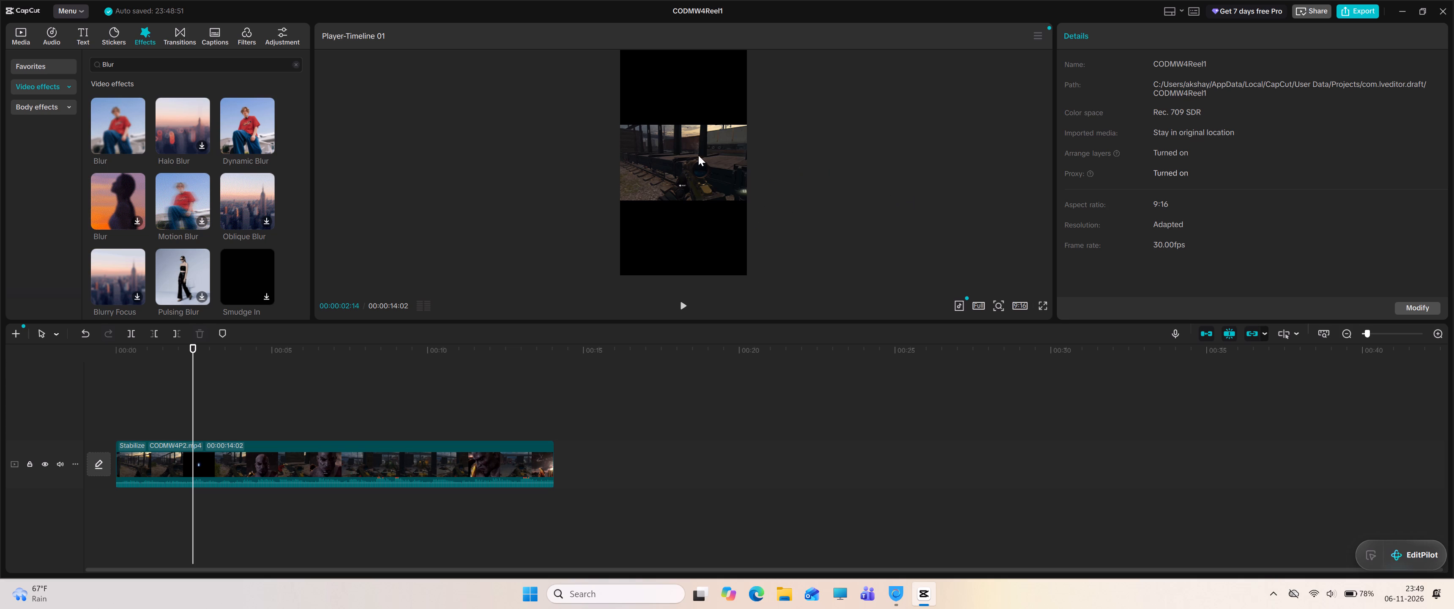
# Set the gameplay clip's Canvas background to Blur, using the second-lightest blur level.
pyautogui.click(438, 461)
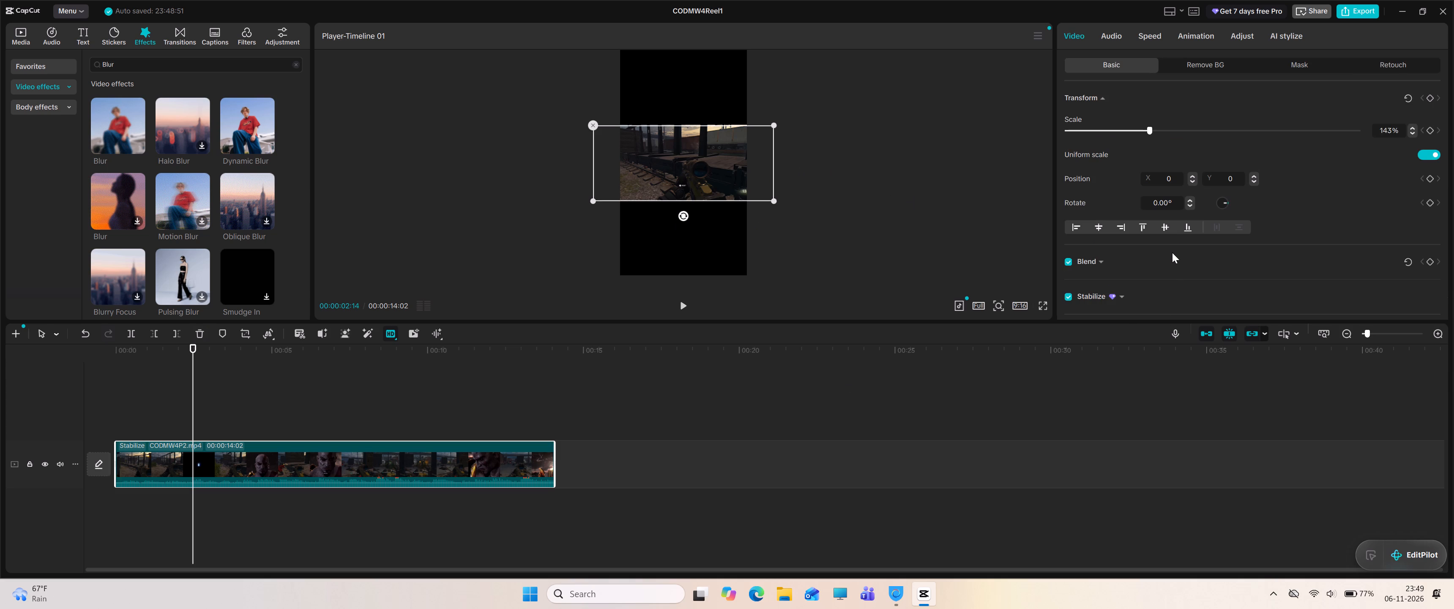
pyautogui.scroll(-14, 1172, 252)
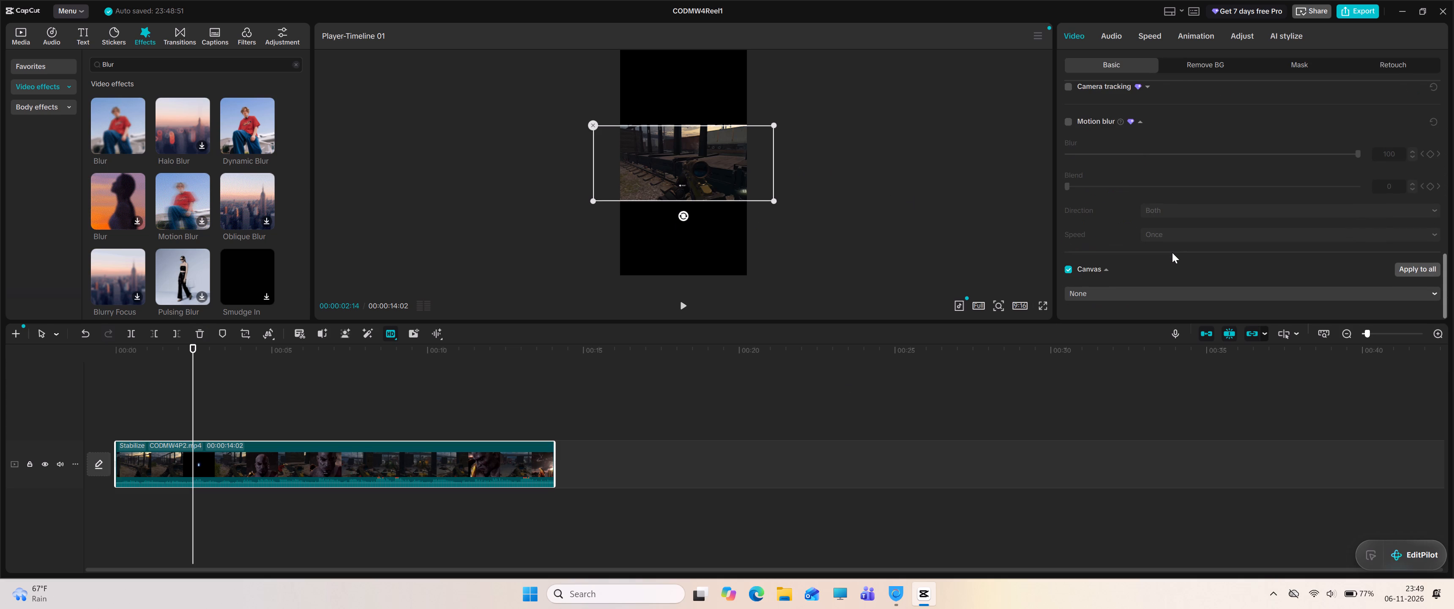
pyautogui.click(1120, 292)
pyautogui.click(1099, 334)
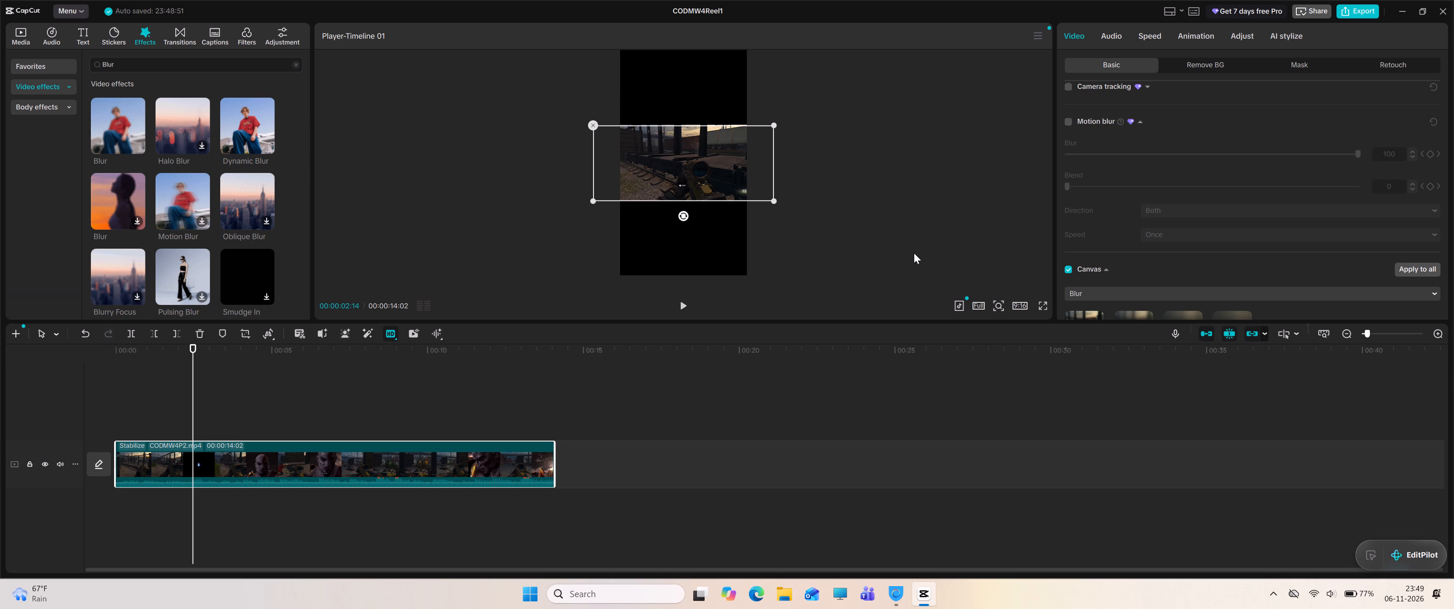
pyautogui.scroll(-2, 1191, 248)
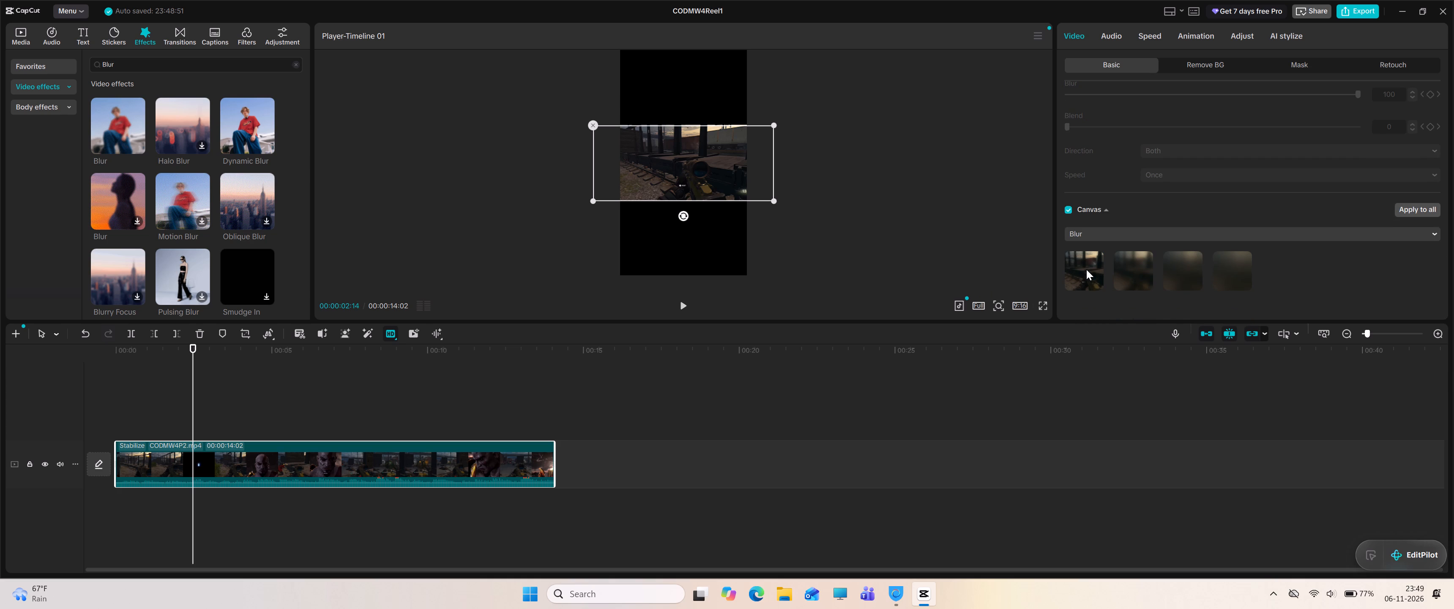
pyautogui.click(1132, 270)
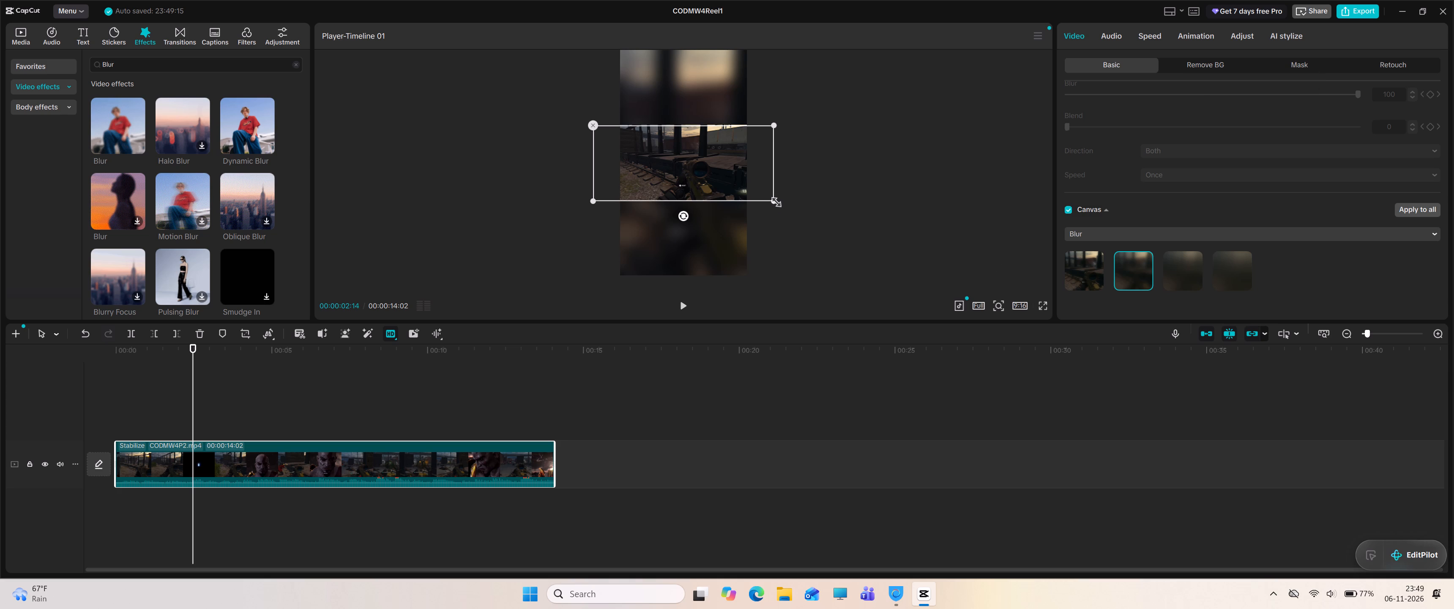
# Enlarge the gameplay clip in the preview so it fills about half of the vertical frame's height.
pyautogui.moveTo(771, 198); pyautogui.dragTo(803, 240)
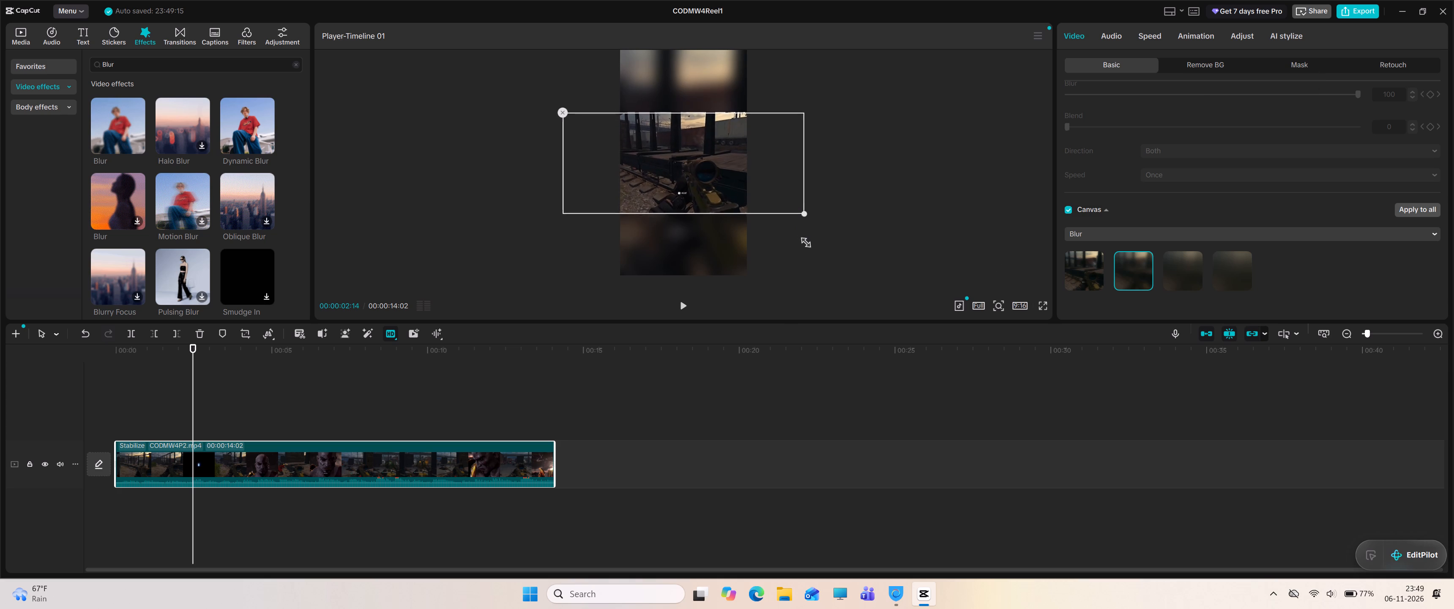
pyautogui.moveTo(803, 240); pyautogui.dragTo(817, 252)
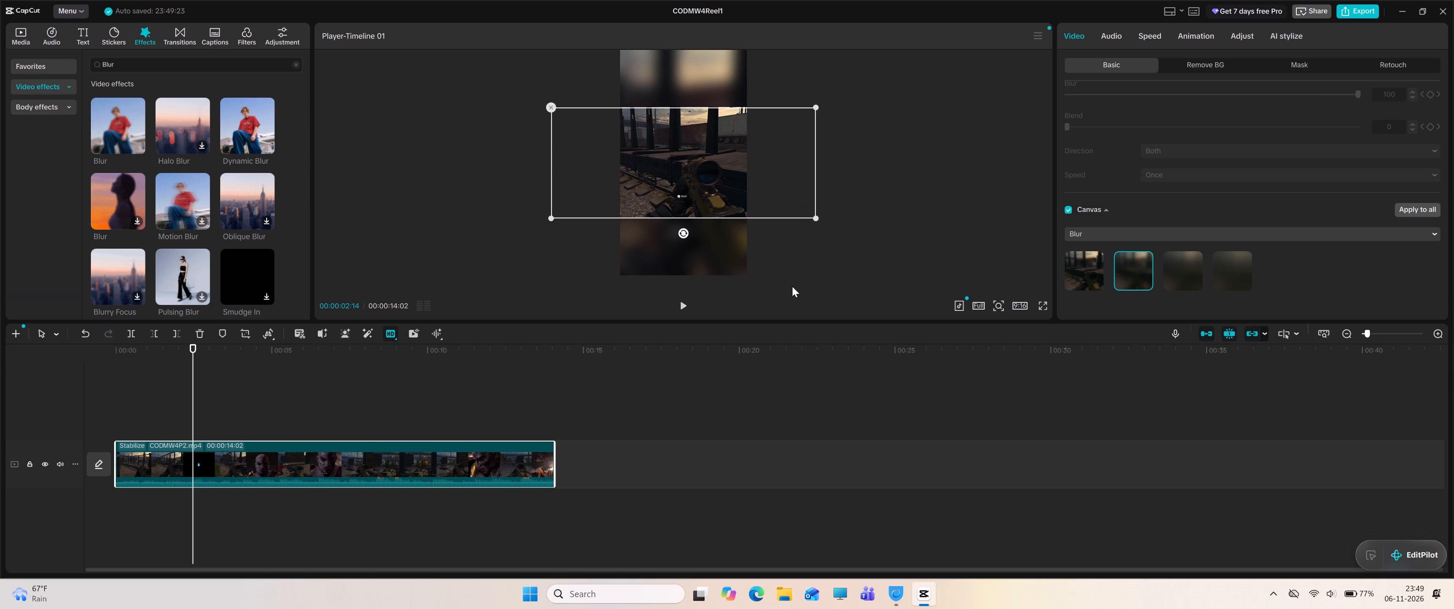
# Play the reel from the start to the end to check the clip over its blurred background.
pyautogui.click(194, 343)
pyautogui.moveTo(193, 347); pyautogui.dragTo(101, 343)
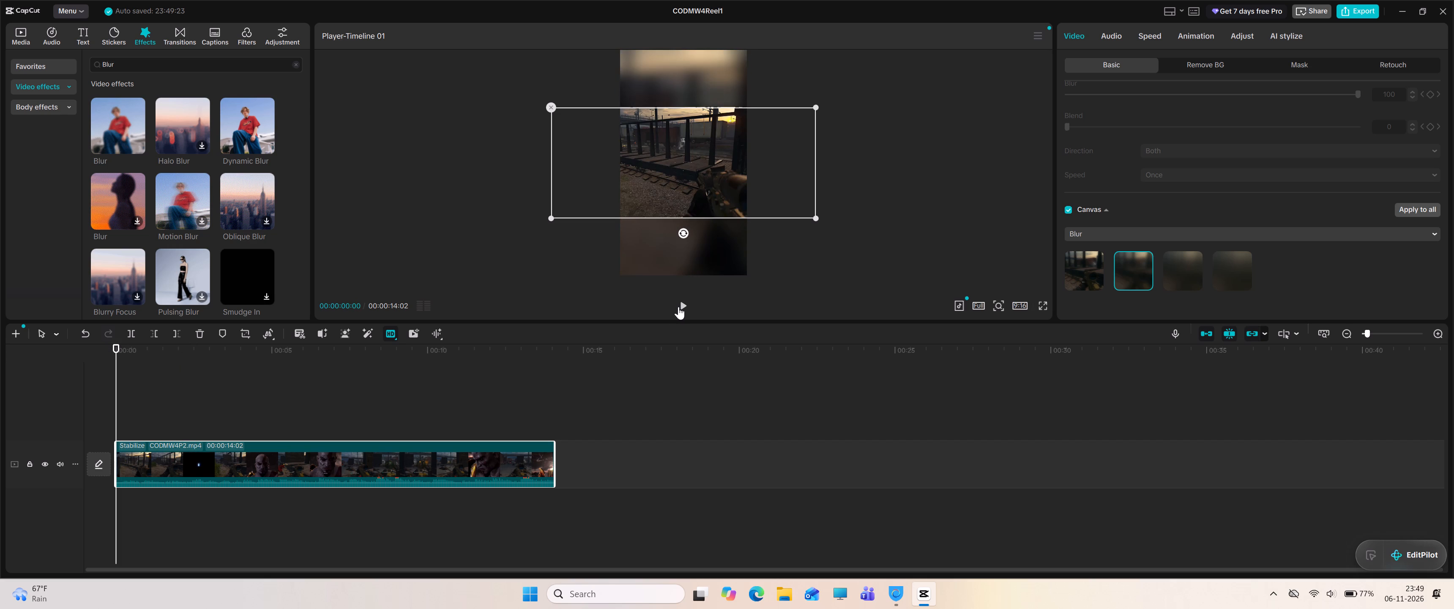
pyautogui.click(683, 305)
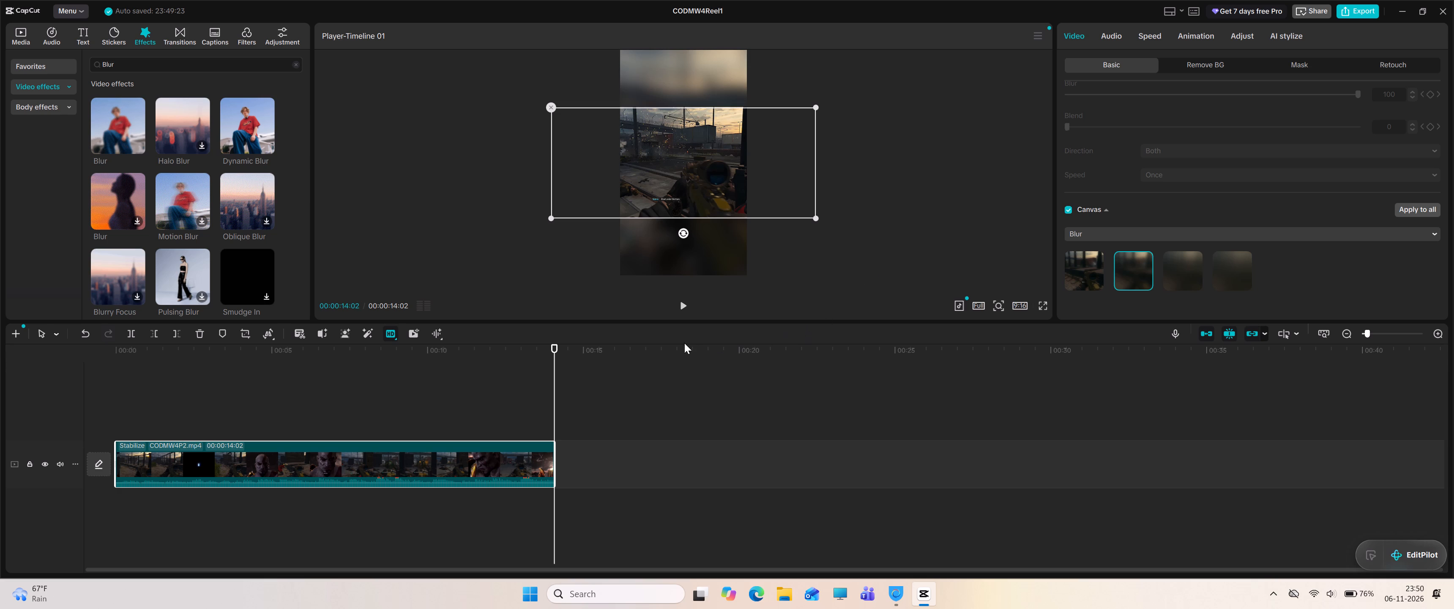
pyautogui.click(684, 305)
# Browse the trending text effects for a style that could suit the reel's text.
pyautogui.click(83, 38)
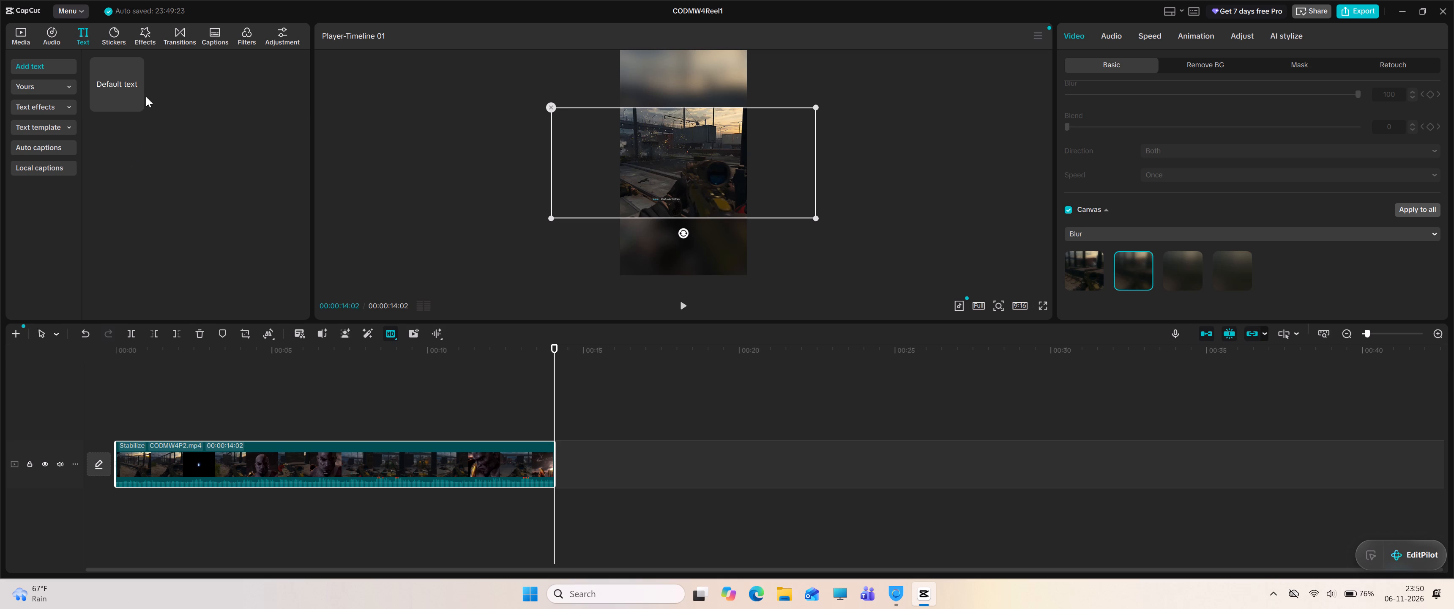
pyautogui.click(66, 103)
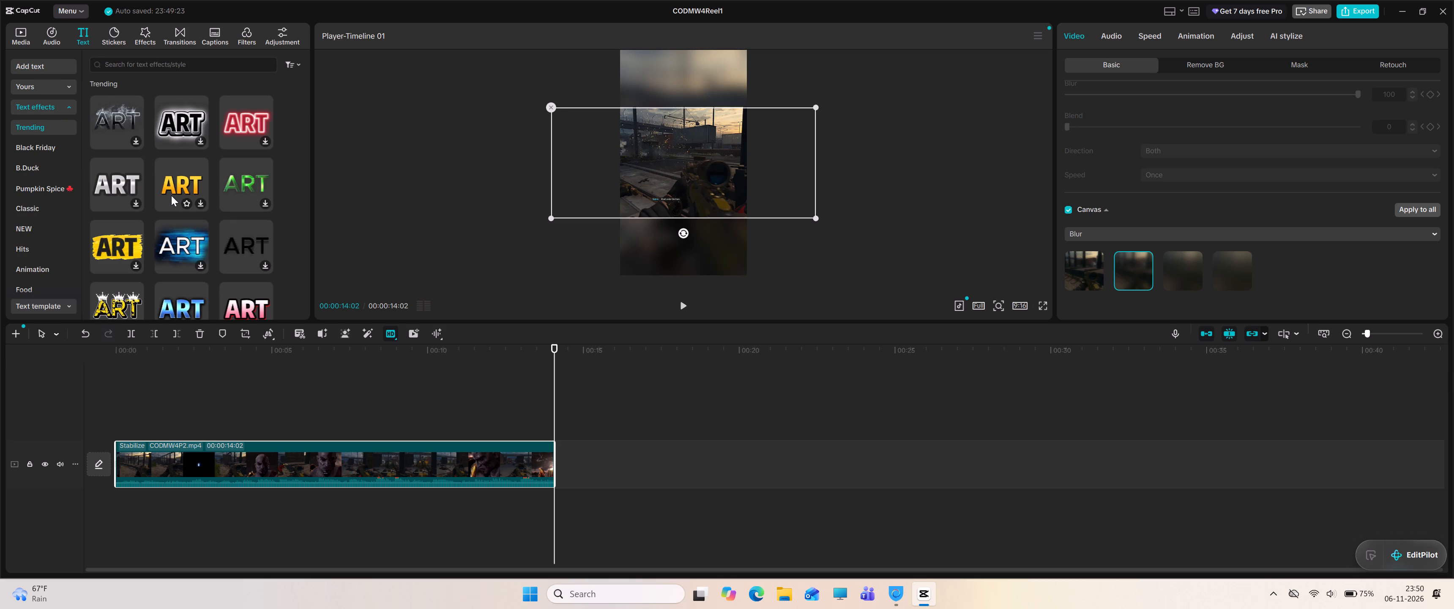
pyautogui.scroll(-3, 202, 207)
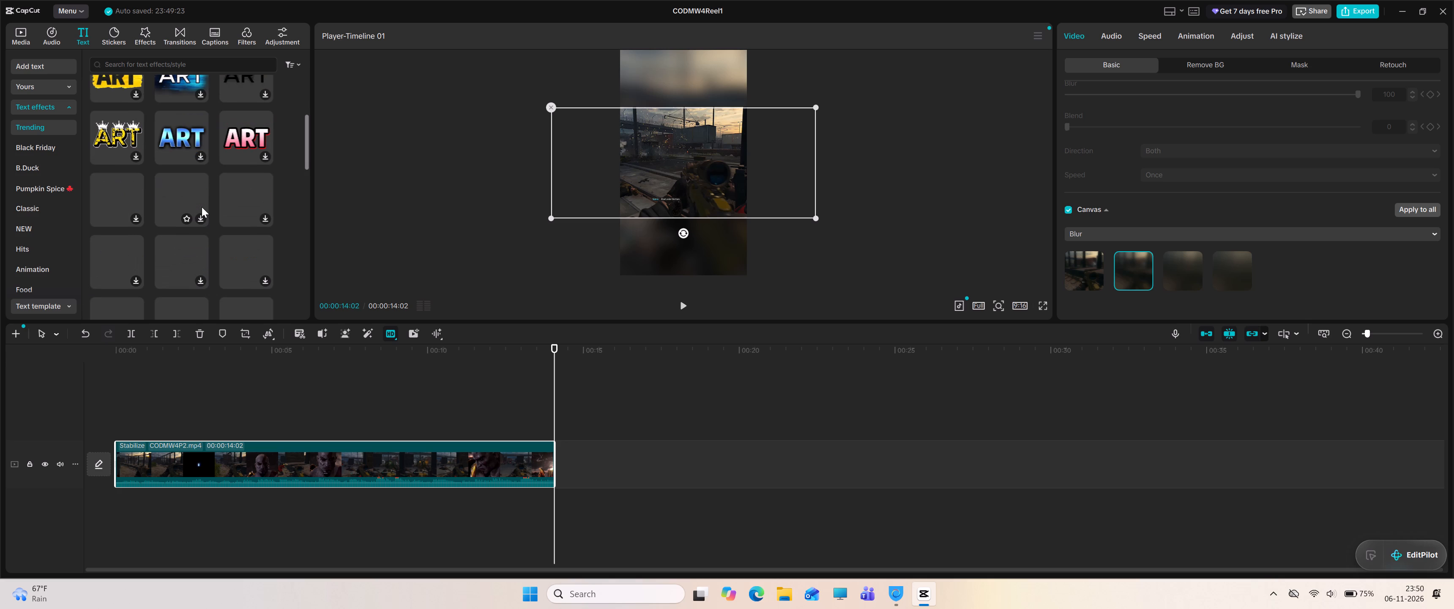
pyautogui.scroll(-3, 201, 207)
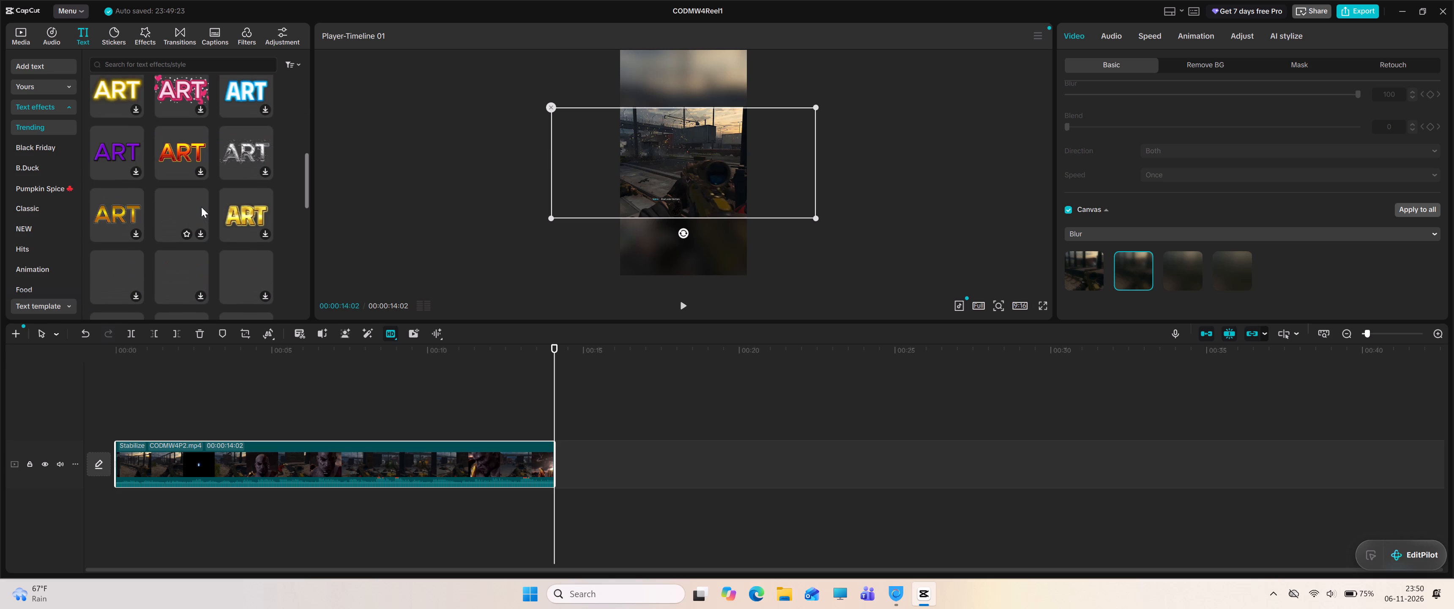
pyautogui.scroll(-4, 201, 207)
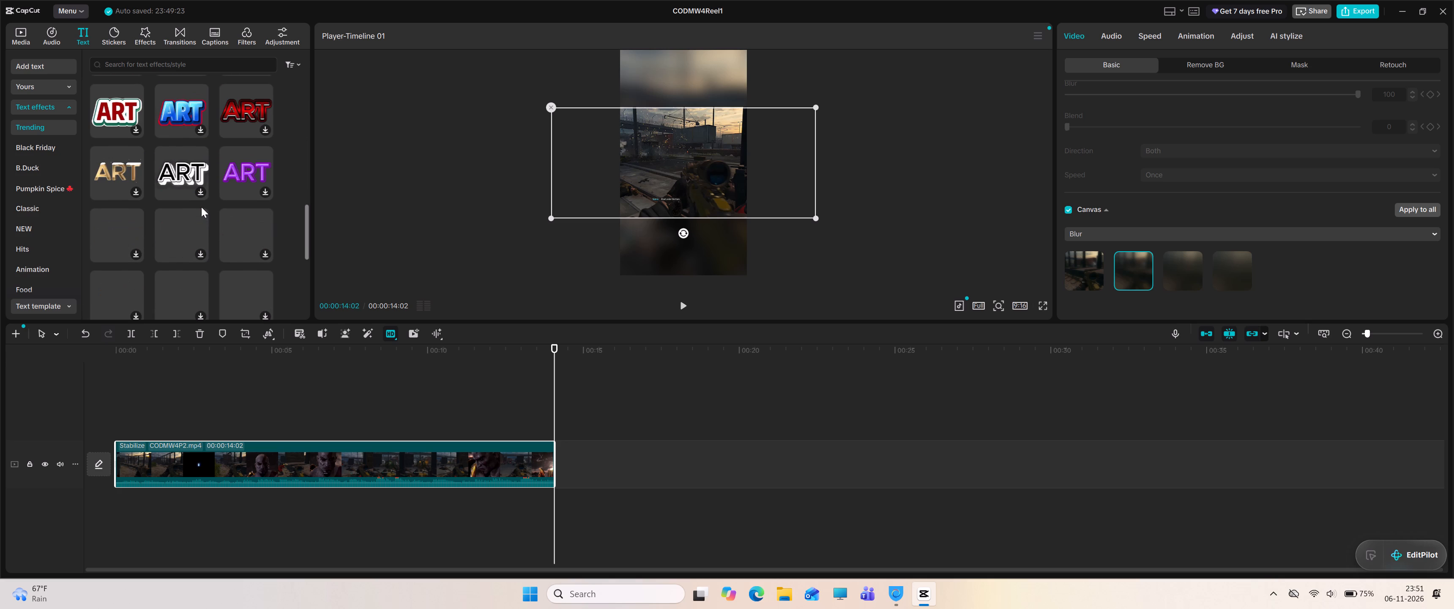
pyautogui.scroll(-4, 201, 207)
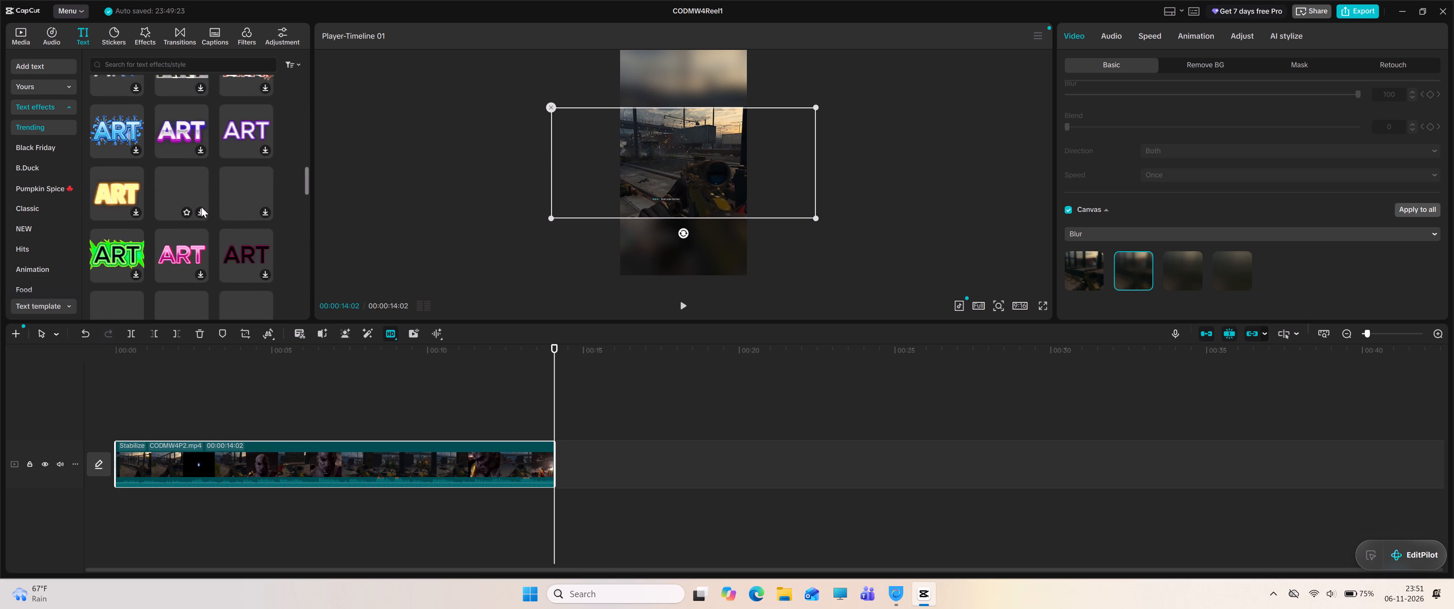
pyautogui.scroll(-2, 201, 207)
pyautogui.scroll(10, 201, 206)
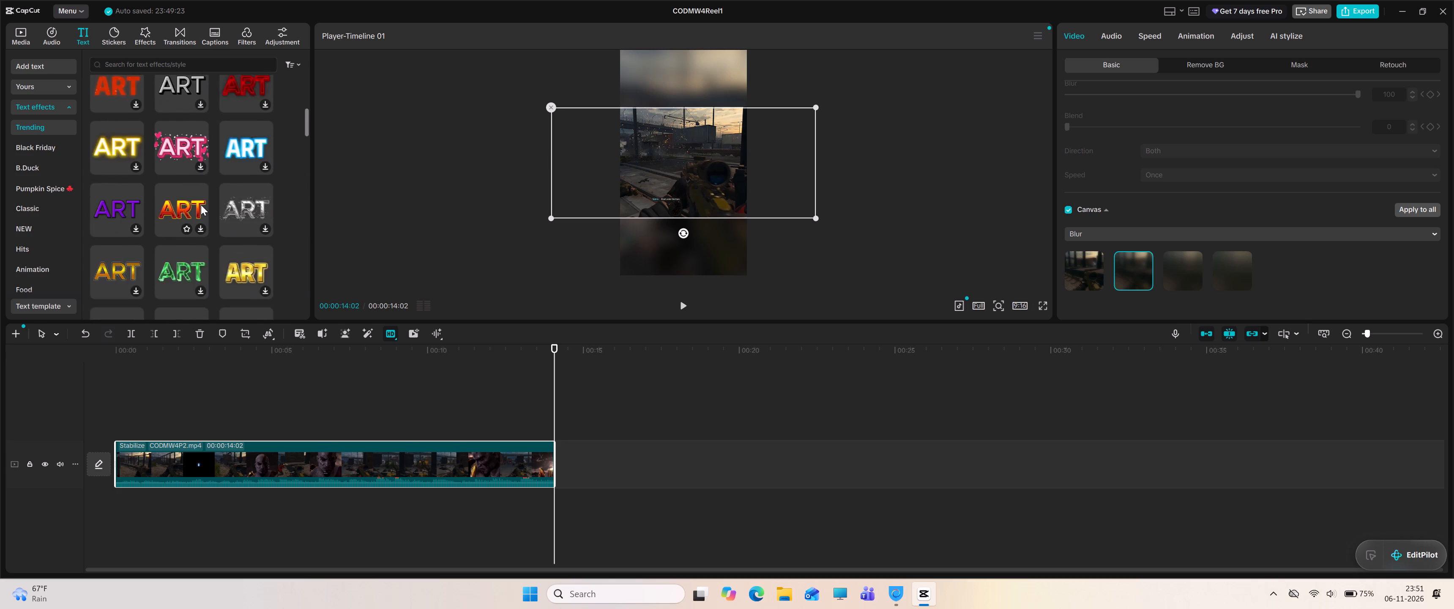
pyautogui.scroll(12, 201, 205)
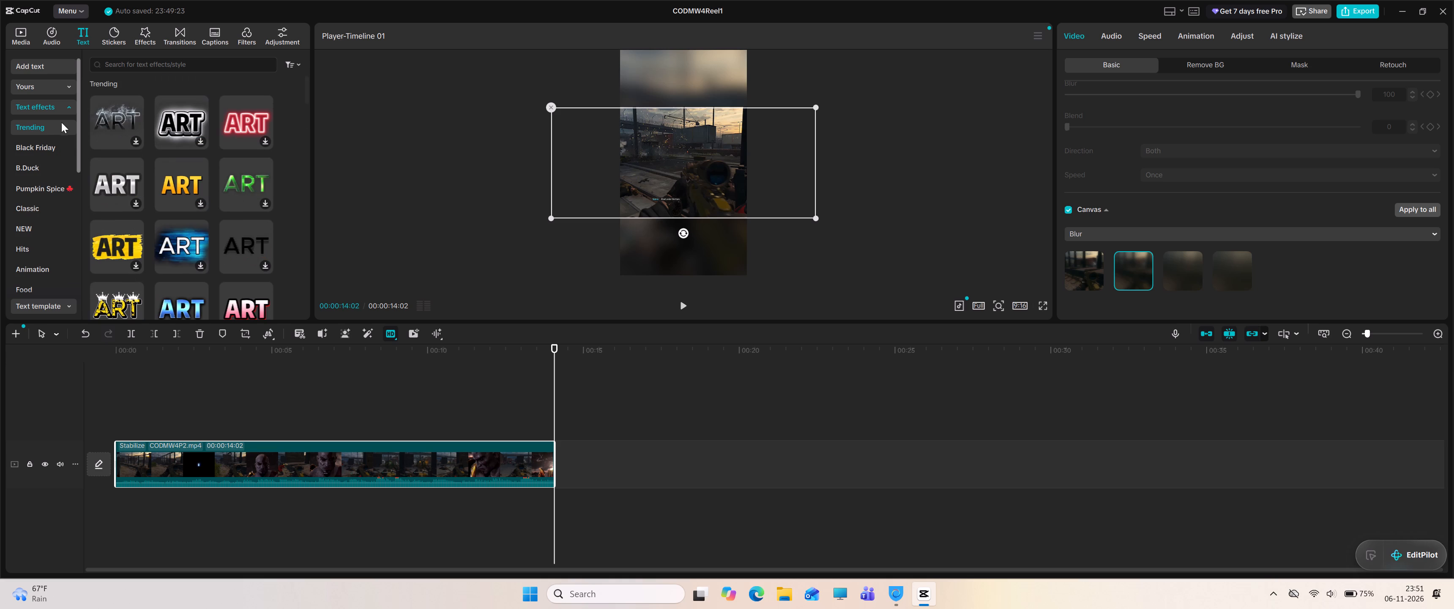
# Look through the text templates, auto captions and local captions as alternative ways of adding text to the reel.
pyautogui.click(69, 104)
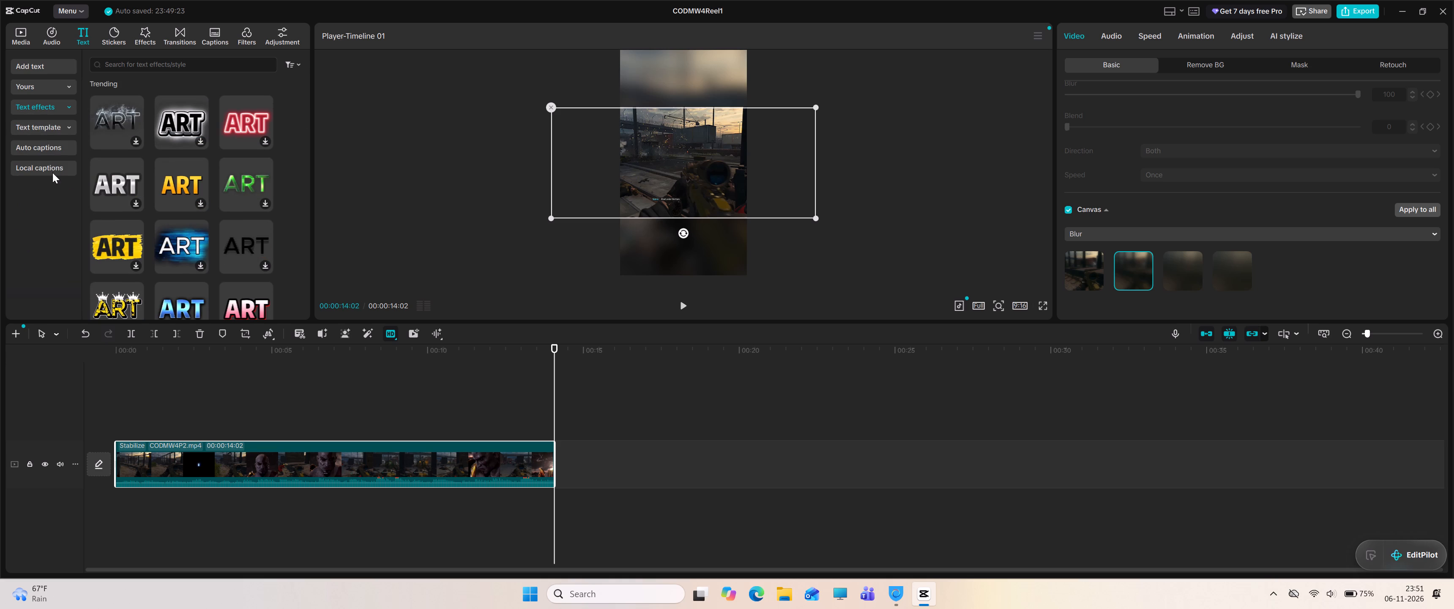
pyautogui.click(66, 124)
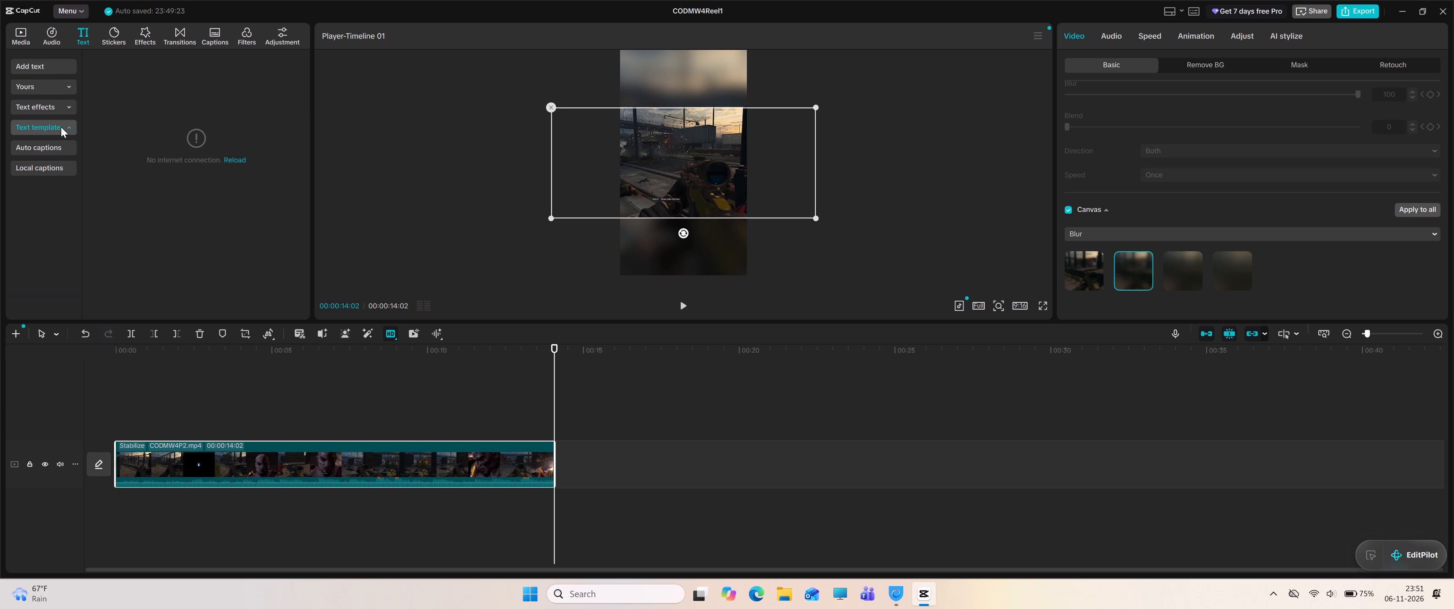
pyautogui.click(228, 159)
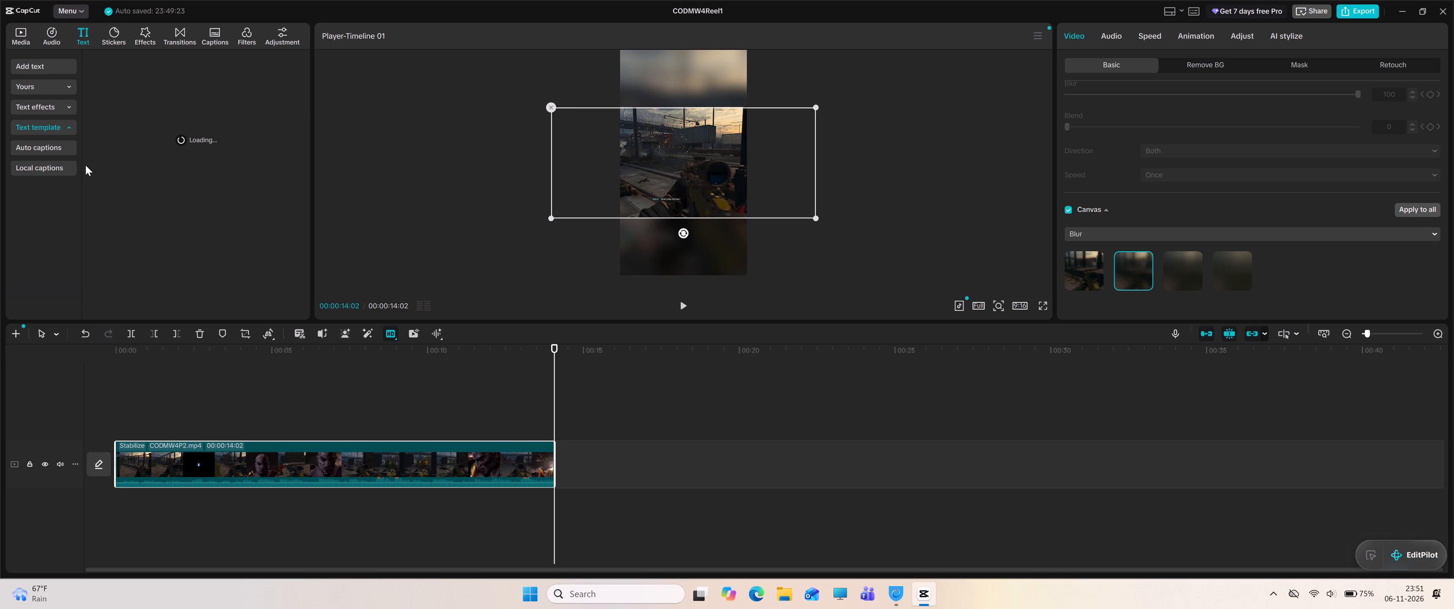
pyautogui.click(49, 109)
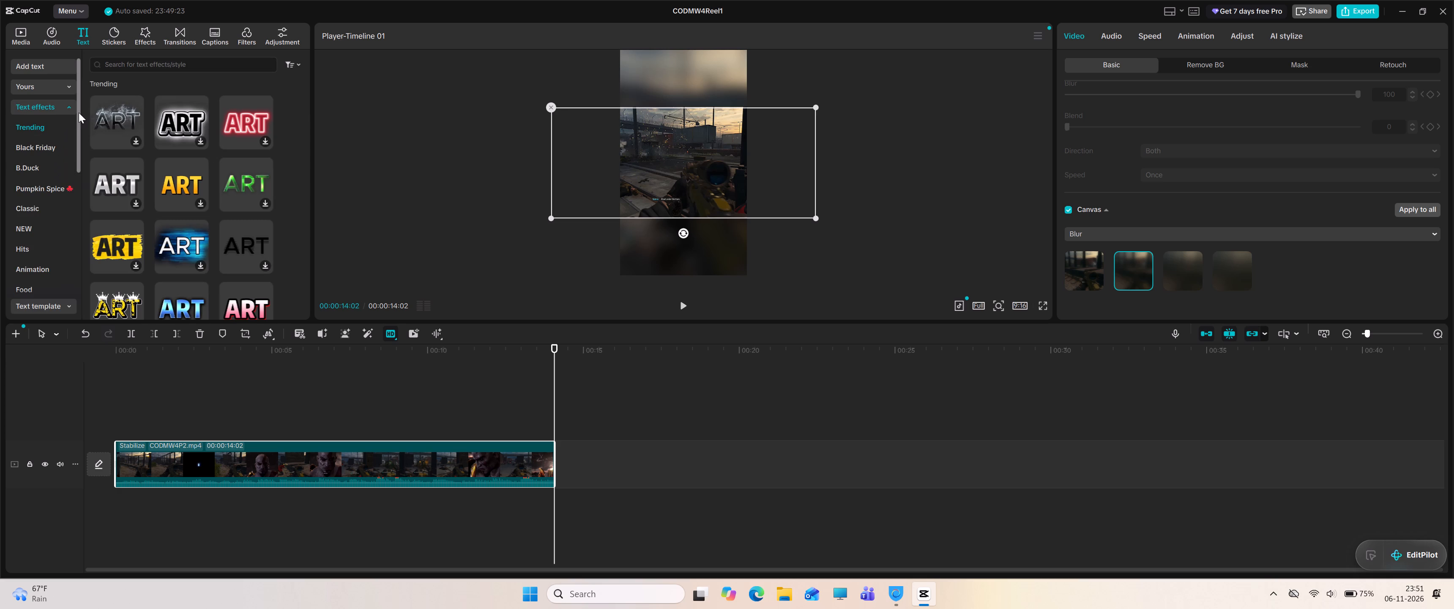
pyautogui.click(67, 104)
pyautogui.click(41, 150)
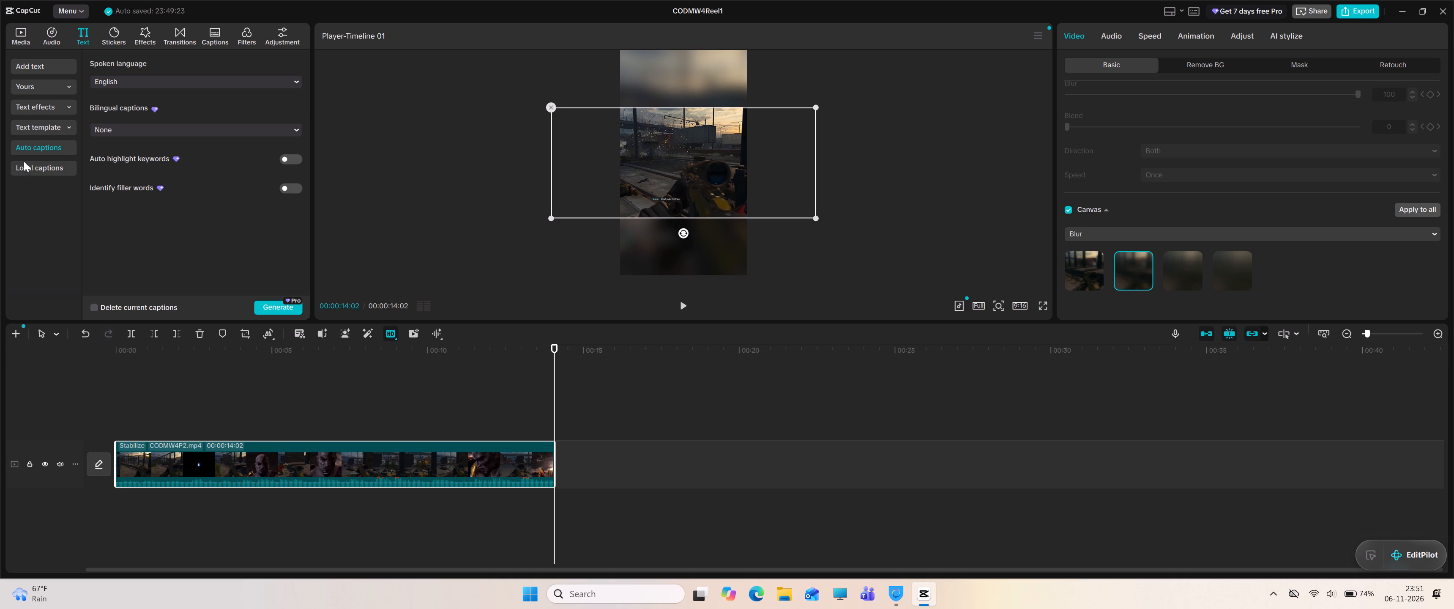
pyautogui.click(38, 172)
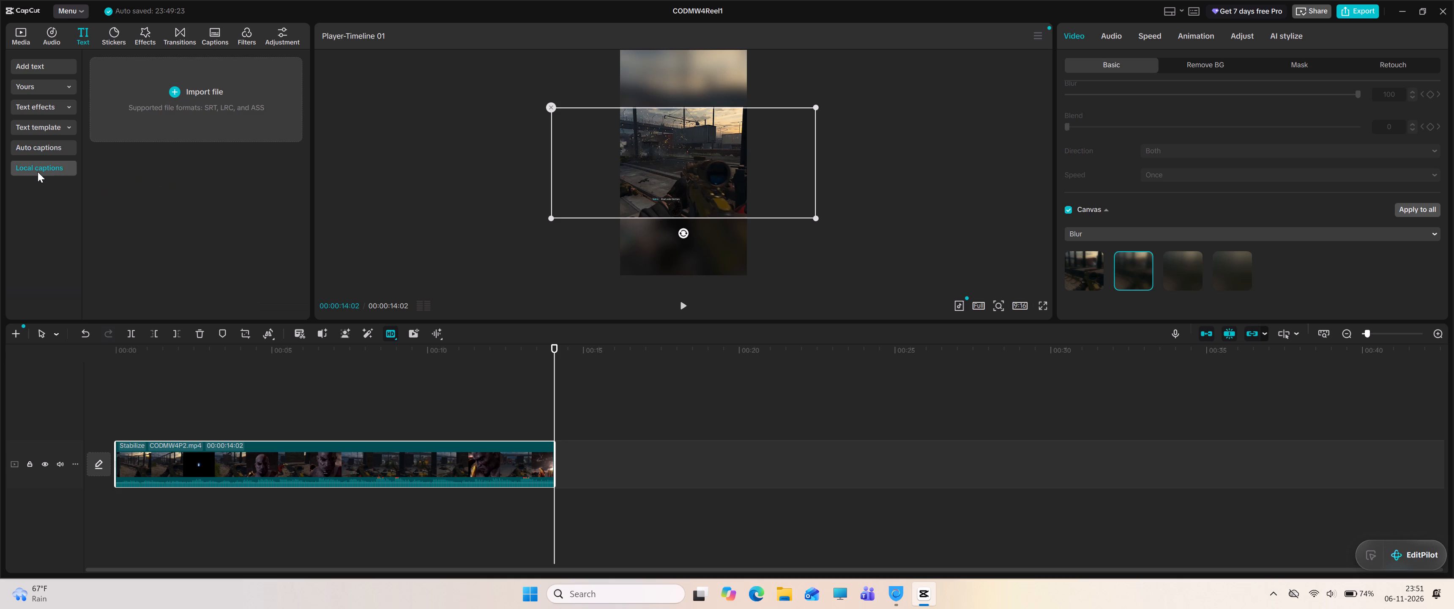
pyautogui.click(41, 110)
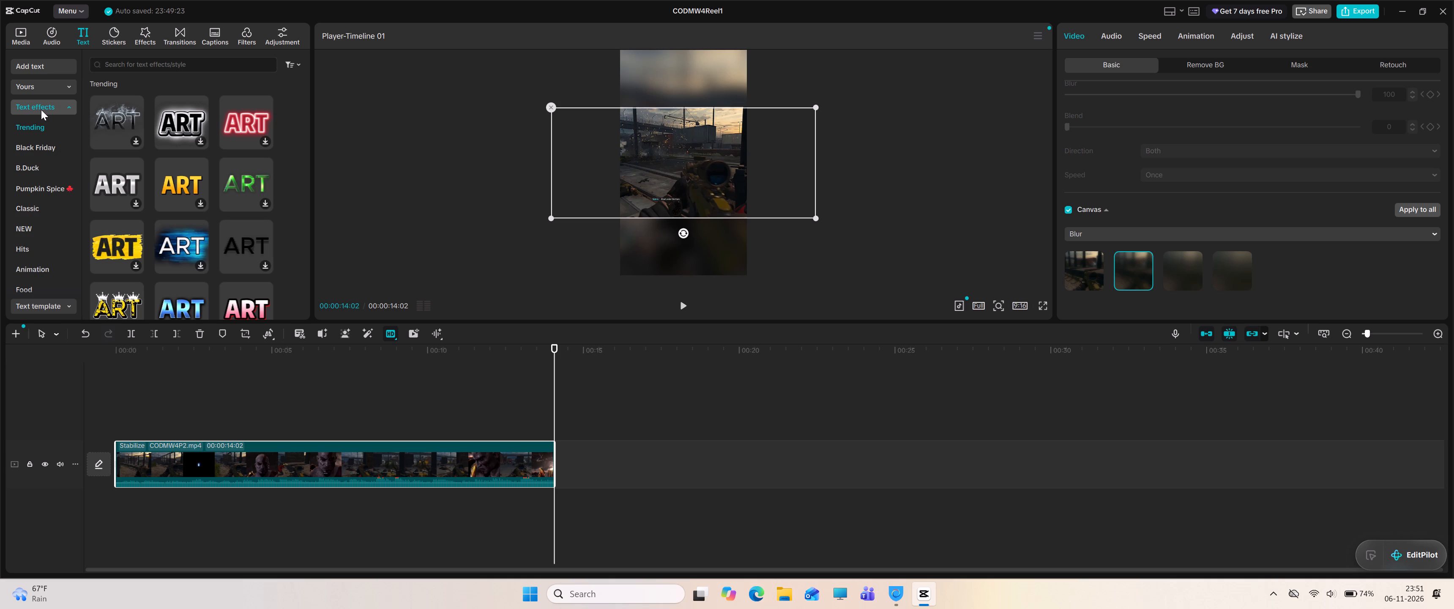
# Add a Default text clip at the very start of the timeline, above the gameplay clip.
pyautogui.click(37, 66)
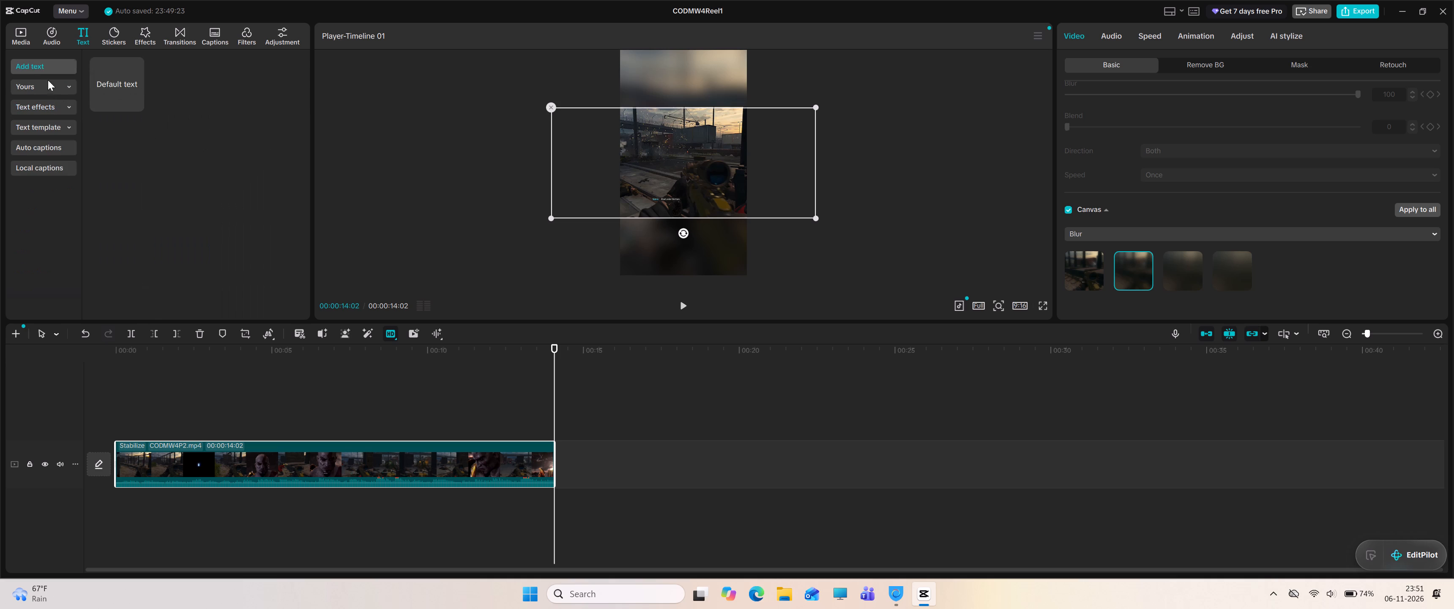
pyautogui.click(111, 87)
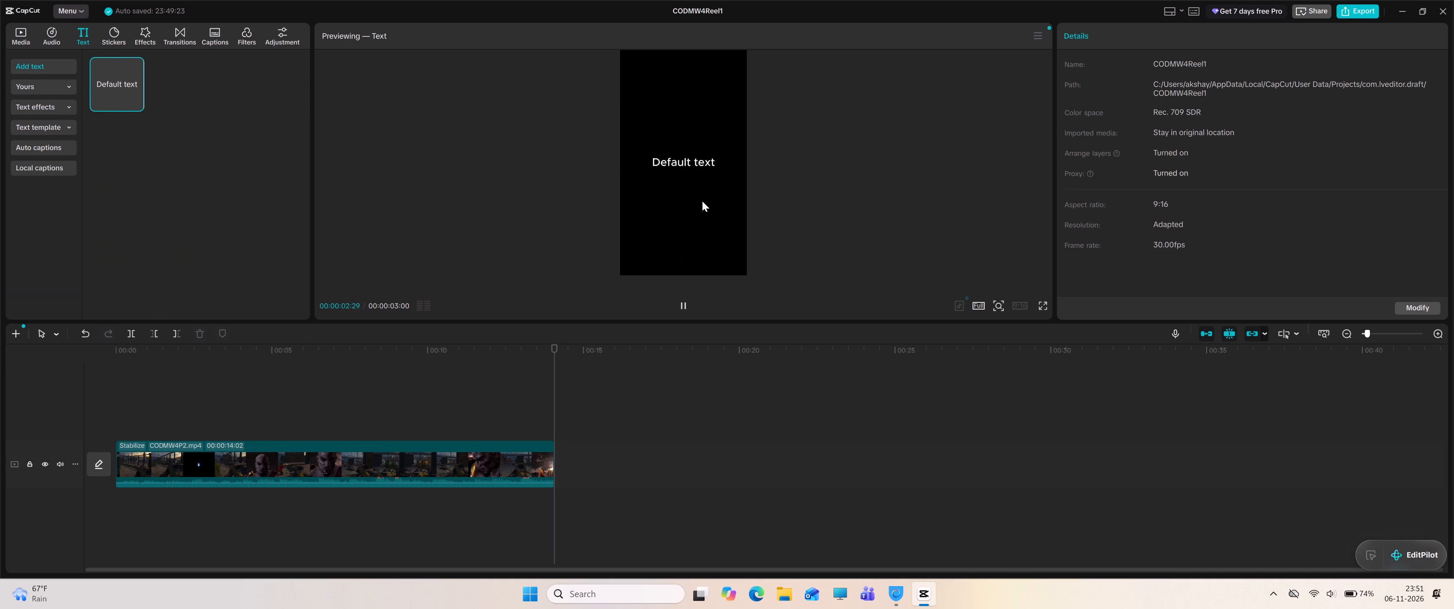
pyautogui.click(275, 462)
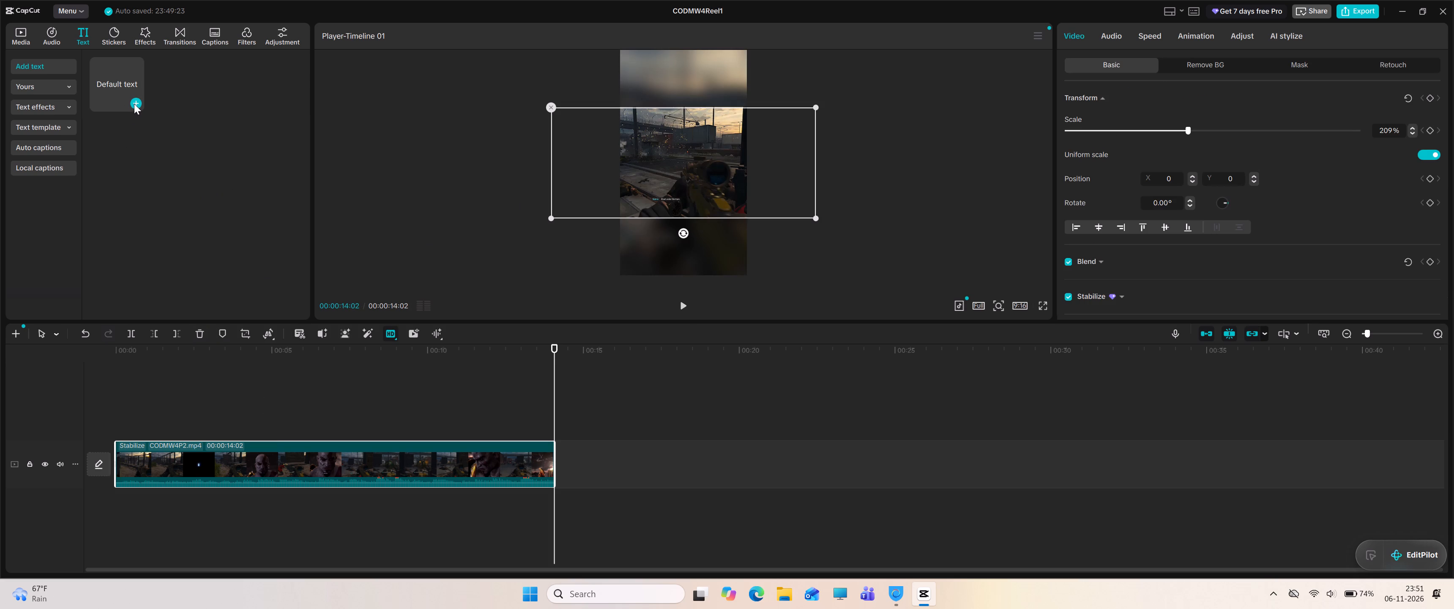
pyautogui.moveTo(555, 347); pyautogui.dragTo(183, 326)
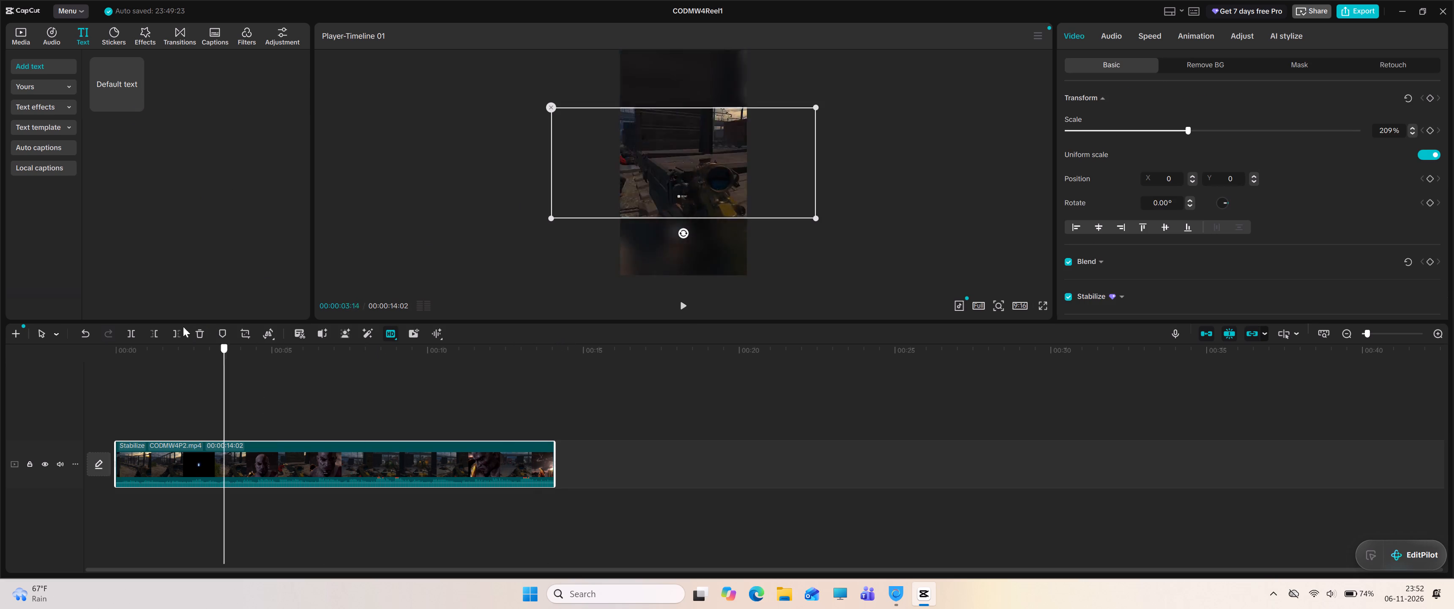
pyautogui.moveTo(183, 326); pyautogui.dragTo(107, 315)
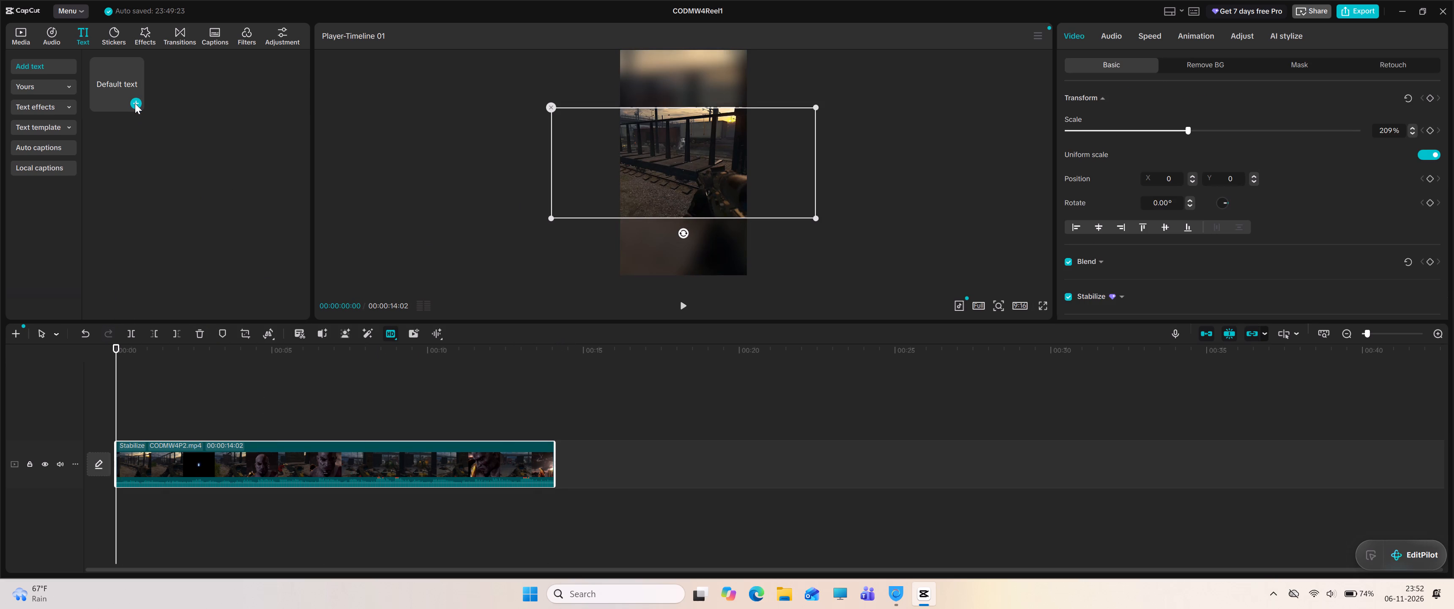
pyautogui.click(135, 103)
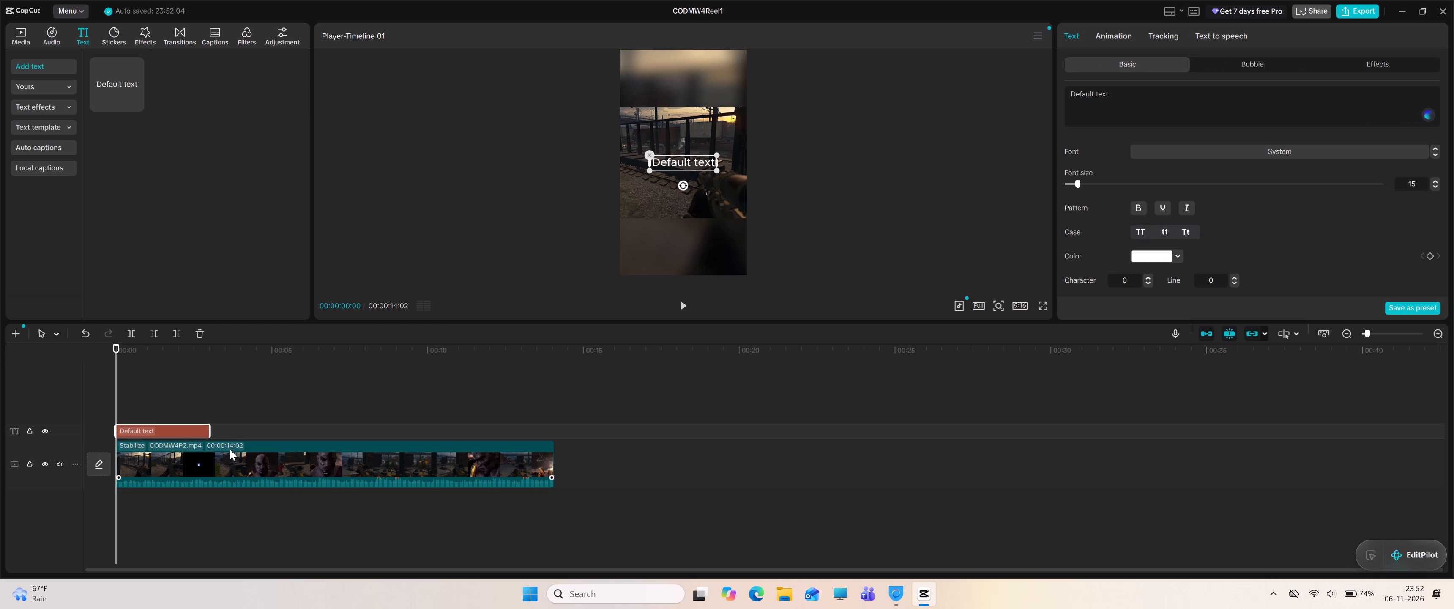
# Extend the text clip to the end of the gameplay clip so it spans the whole reel.
pyautogui.moveTo(209, 429); pyautogui.dragTo(447, 438)
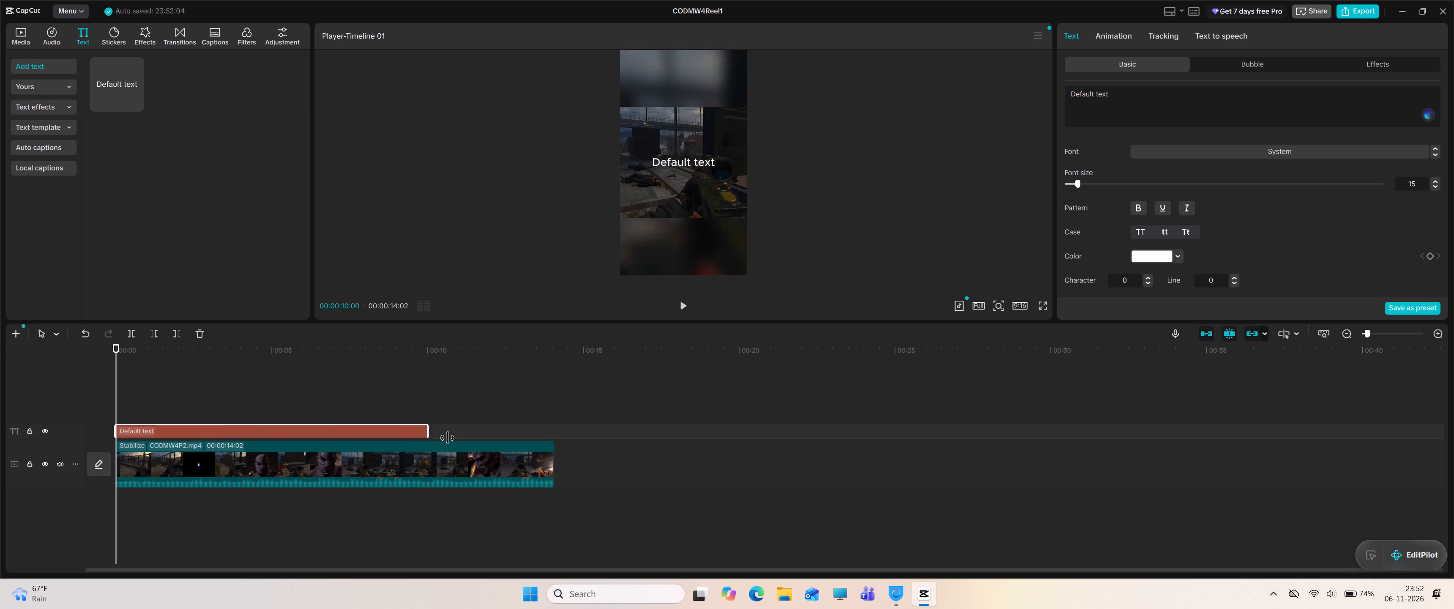
pyautogui.moveTo(447, 438); pyautogui.dragTo(555, 442)
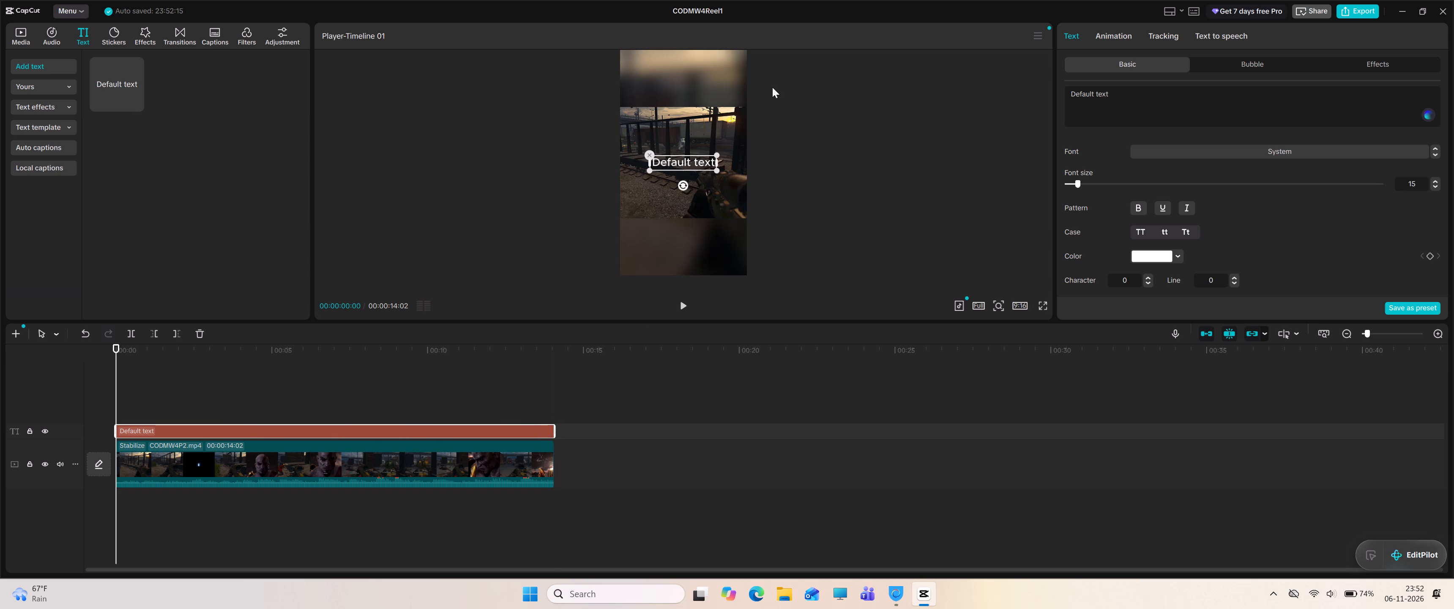
# Move the text up into the blurred area above the gameplay footage, keeping it horizontally centred.
pyautogui.moveTo(692, 162); pyautogui.dragTo(689, 82)
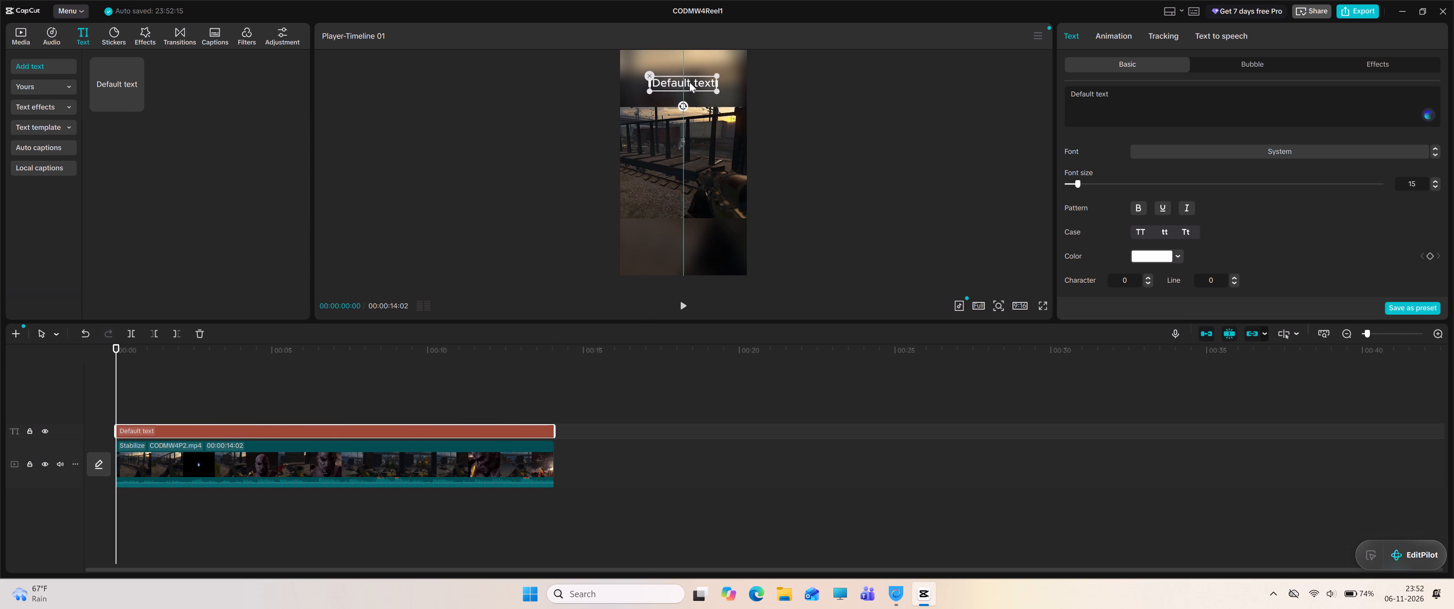
pyautogui.moveTo(689, 82); pyautogui.dragTo(691, 80)
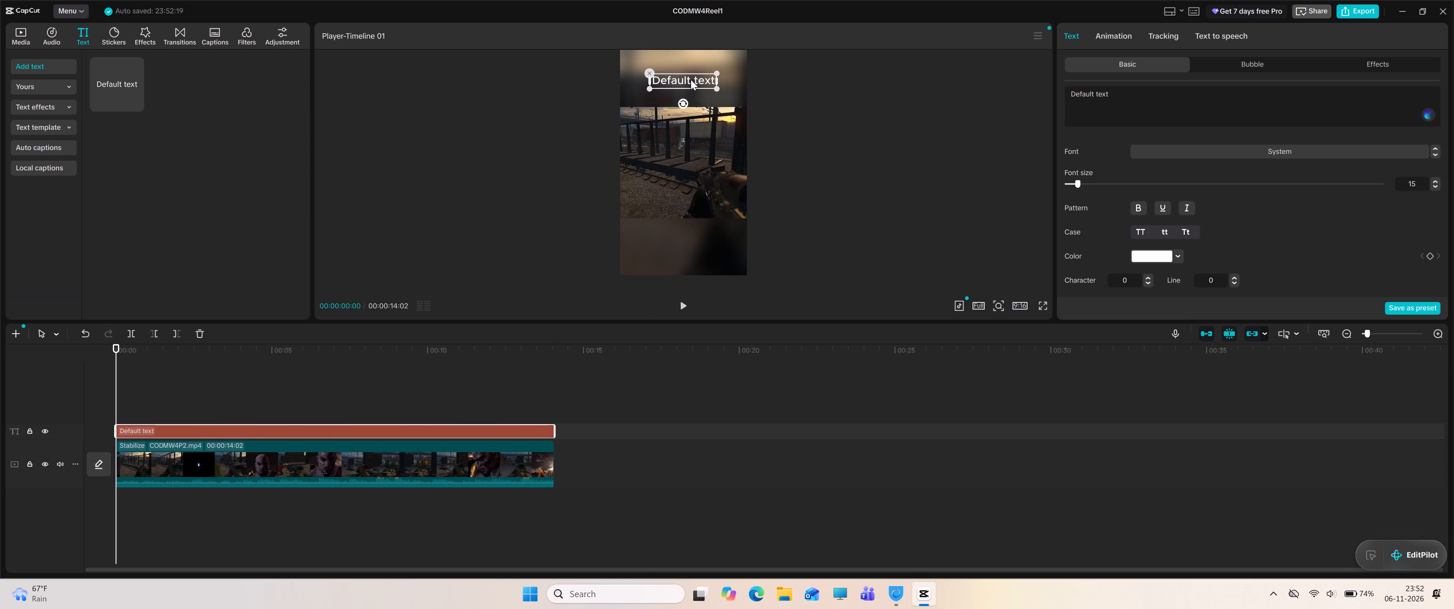
# Open the text clip's wording for editing with all of its placeholder text selected.
pyautogui.click(1169, 93)
pyautogui.hotkey('ctrl', 'a')
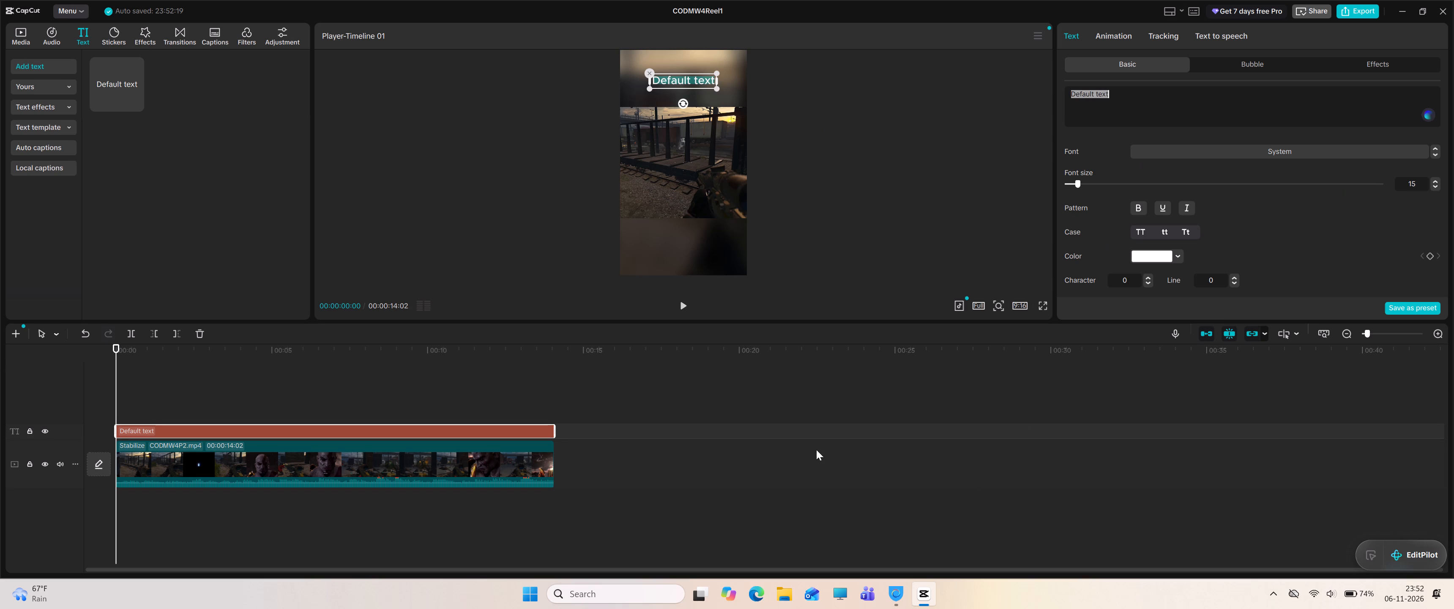
# Switch to File Explorer, open the recent CODMW4 text file and read through its notes for the reel's wording.
pyautogui.click(783, 592)
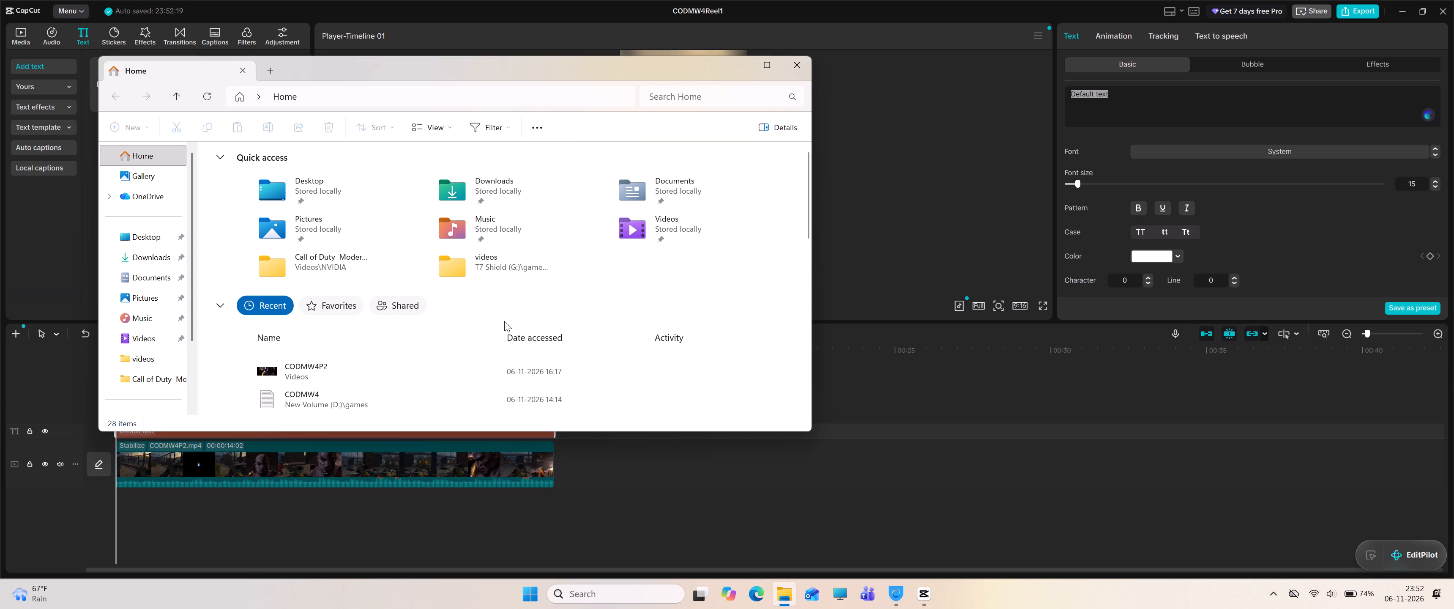
pyautogui.click(294, 393)
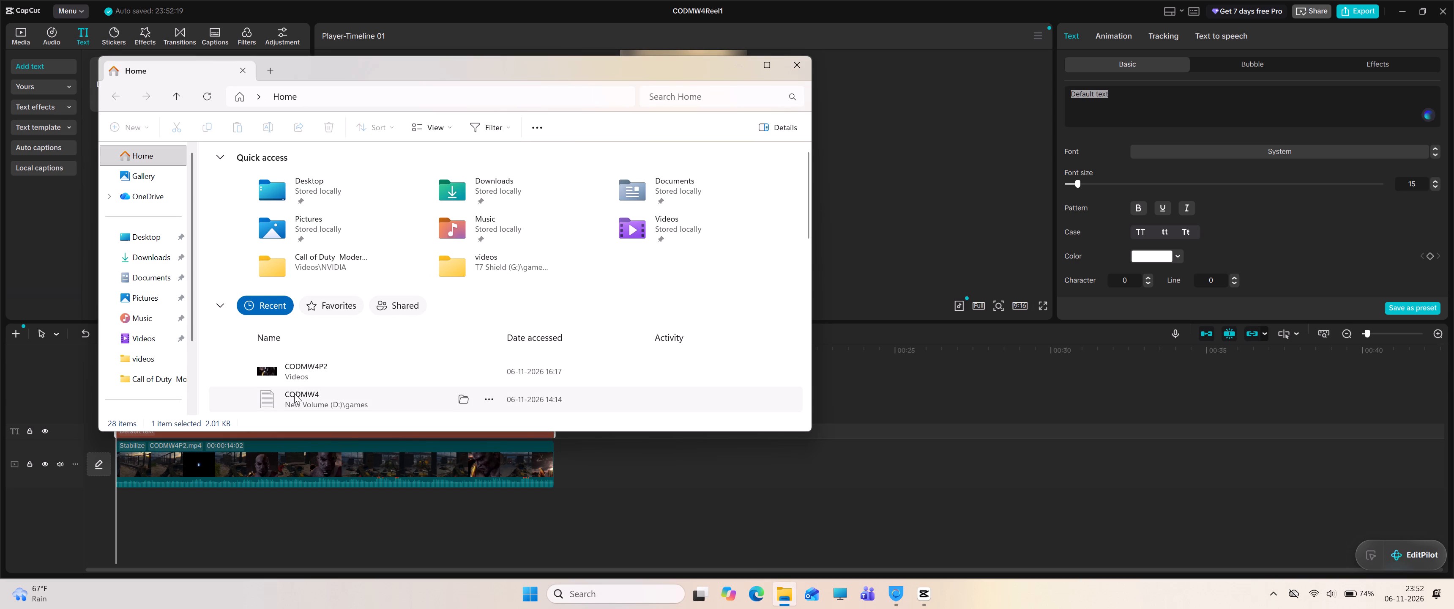
pyautogui.doubleClick(294, 393)
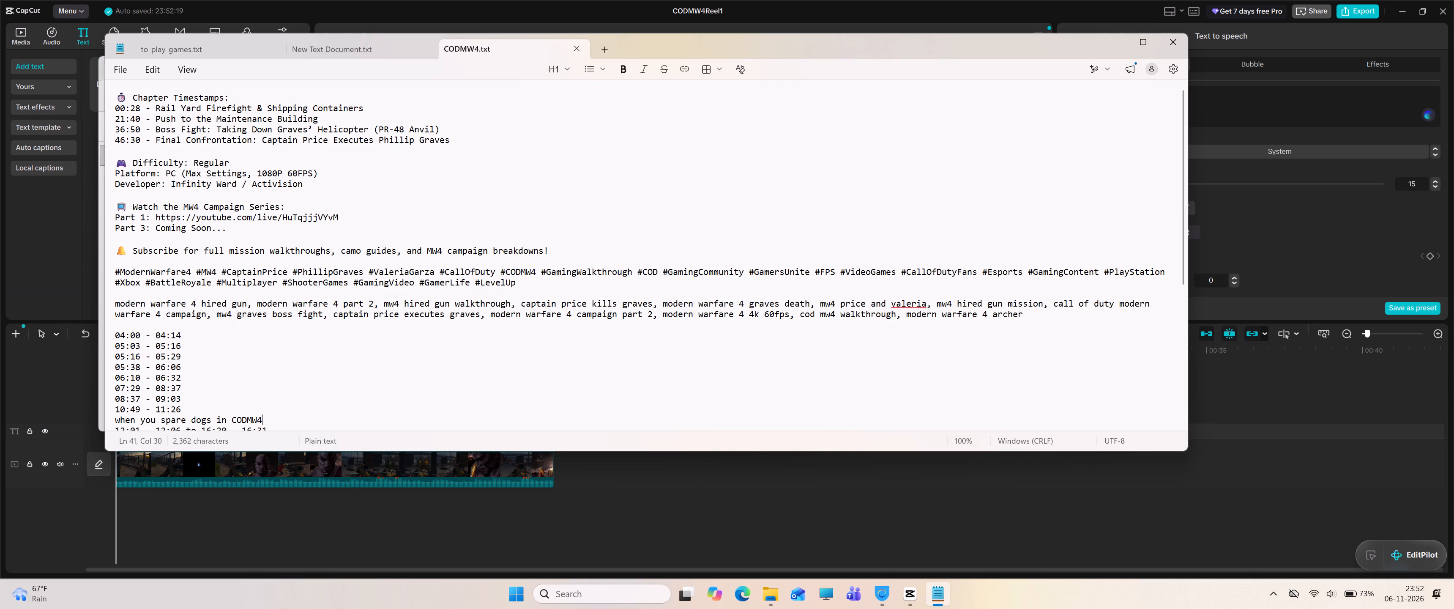
pyautogui.scroll(-3, 404, 318)
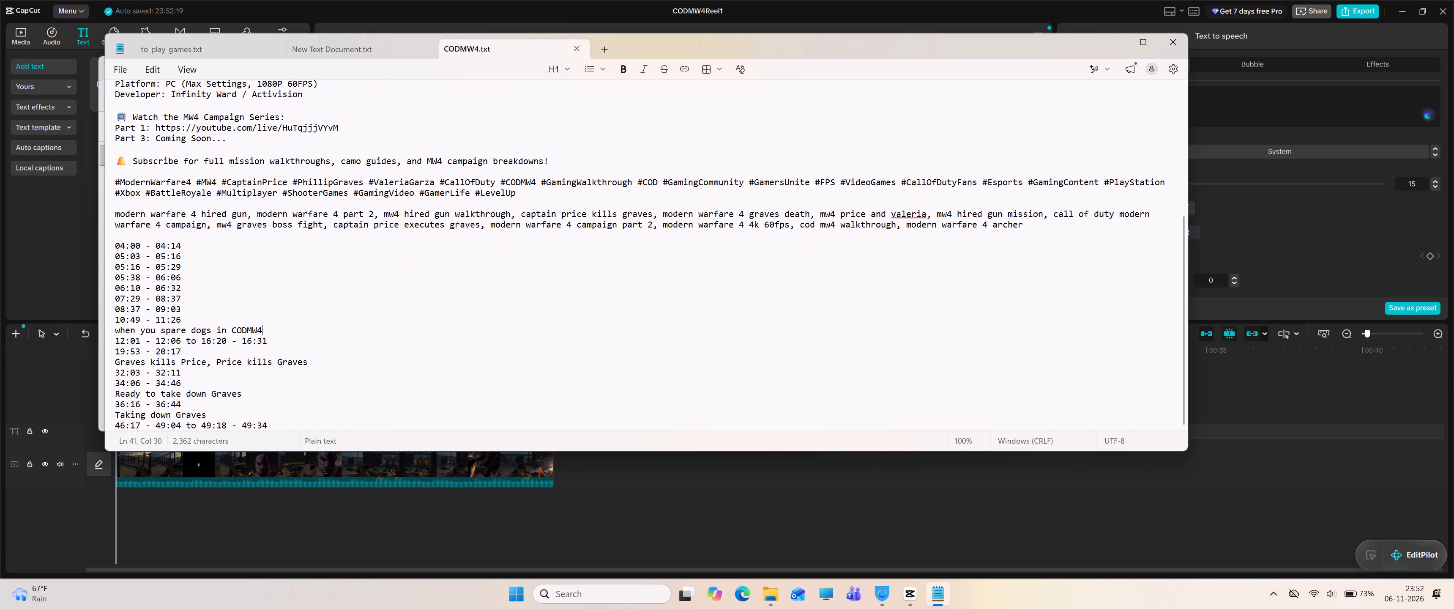
pyautogui.scroll(-10, 404, 318)
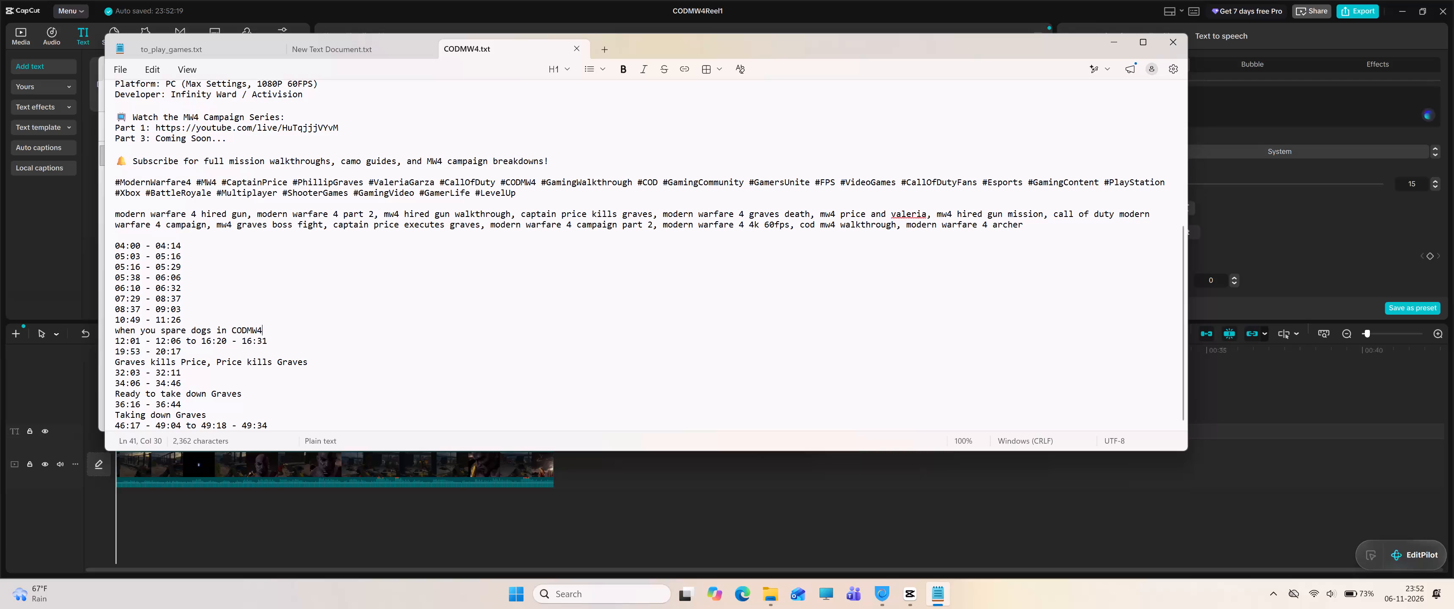
pyautogui.scroll(5, 395, 309)
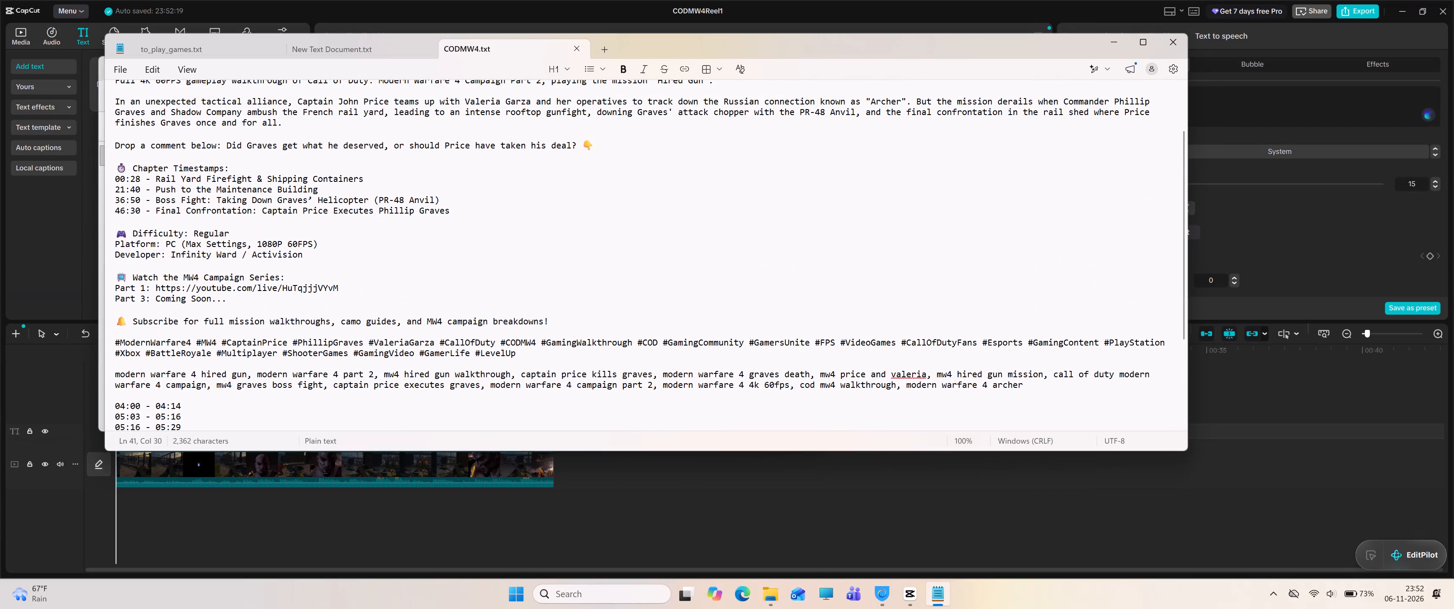
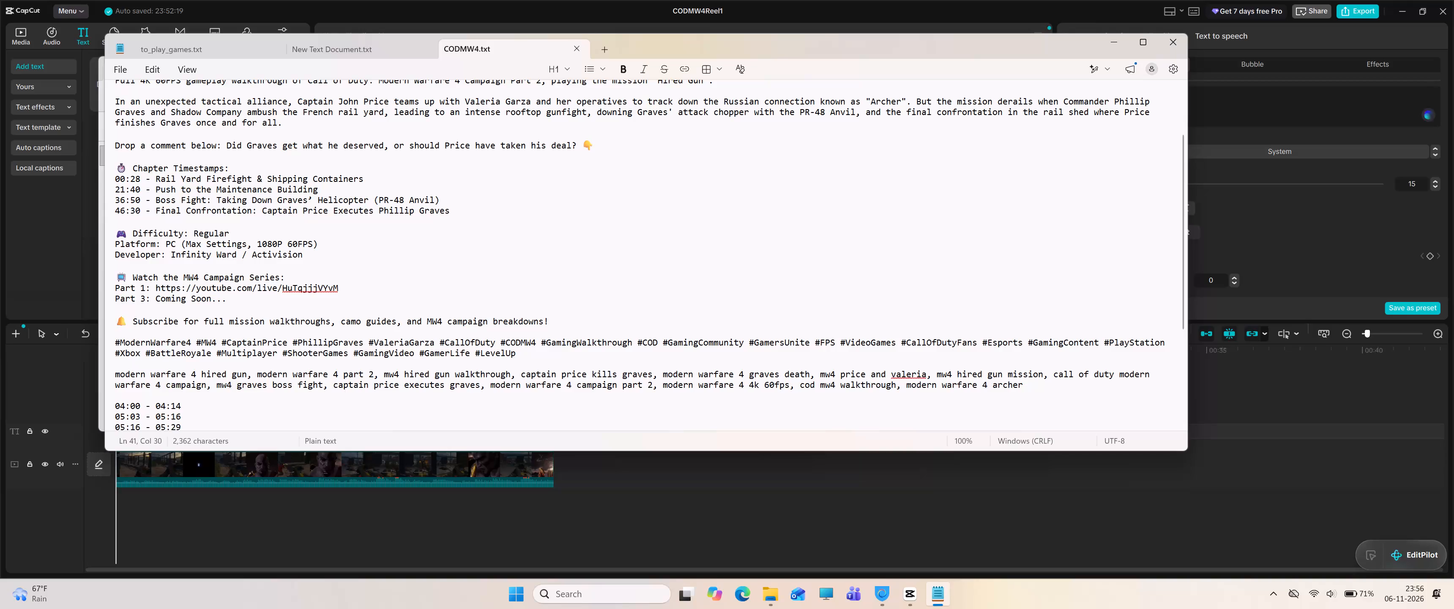
# Read through the CODMW4 notes, from the video title and chapter timestamps to the clip time list, for the reel's title wording.
pyautogui.scroll(-2, 835, 343)
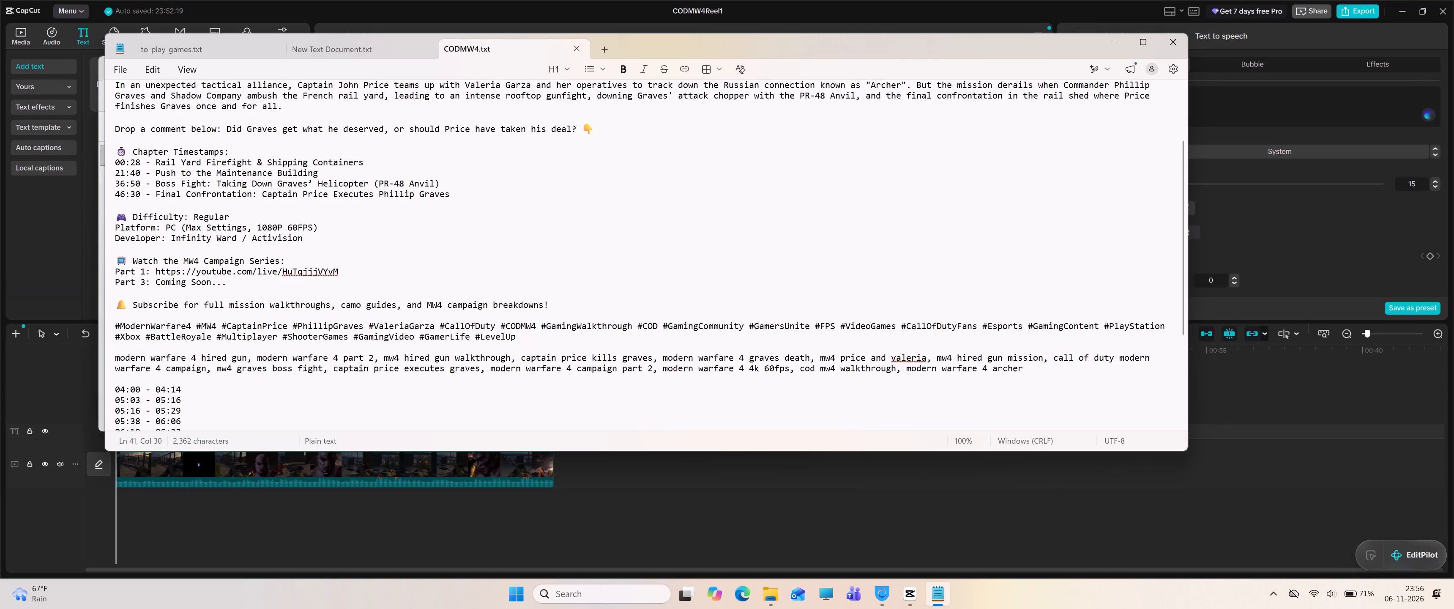
pyautogui.scroll(-10, 829, 345)
pyautogui.scroll(-7, 769, 329)
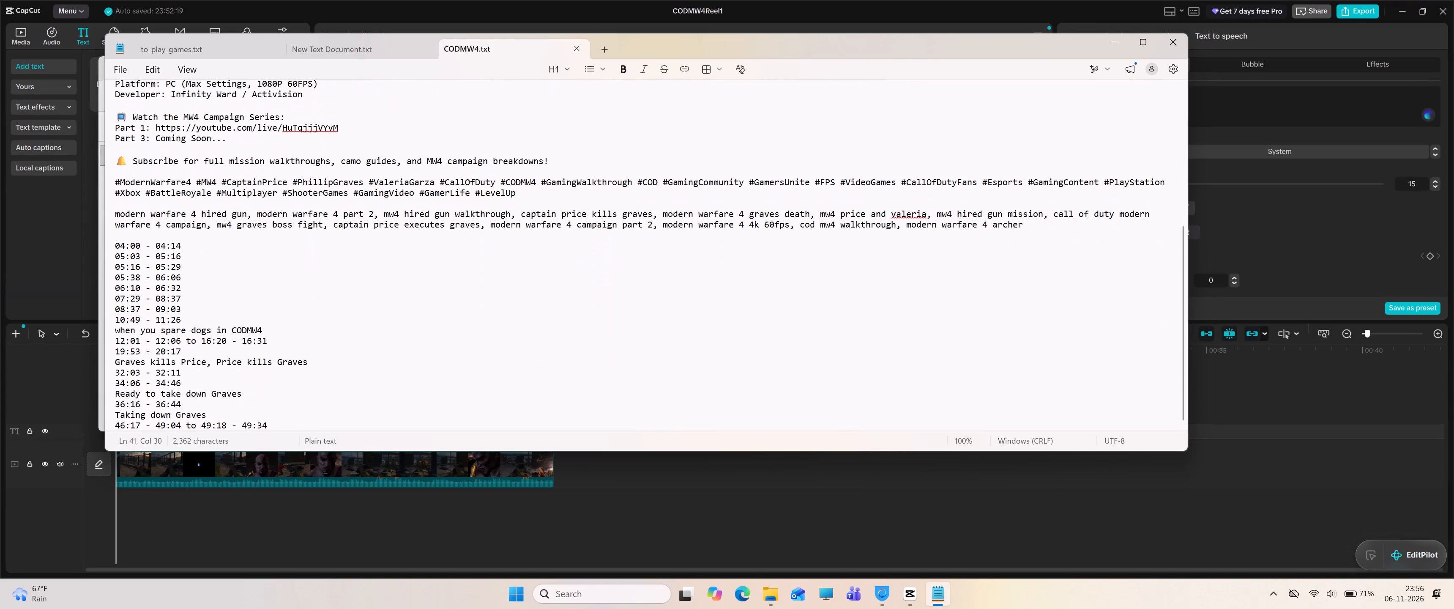
pyautogui.scroll(-3, 768, 328)
pyautogui.scroll(6, 667, 341)
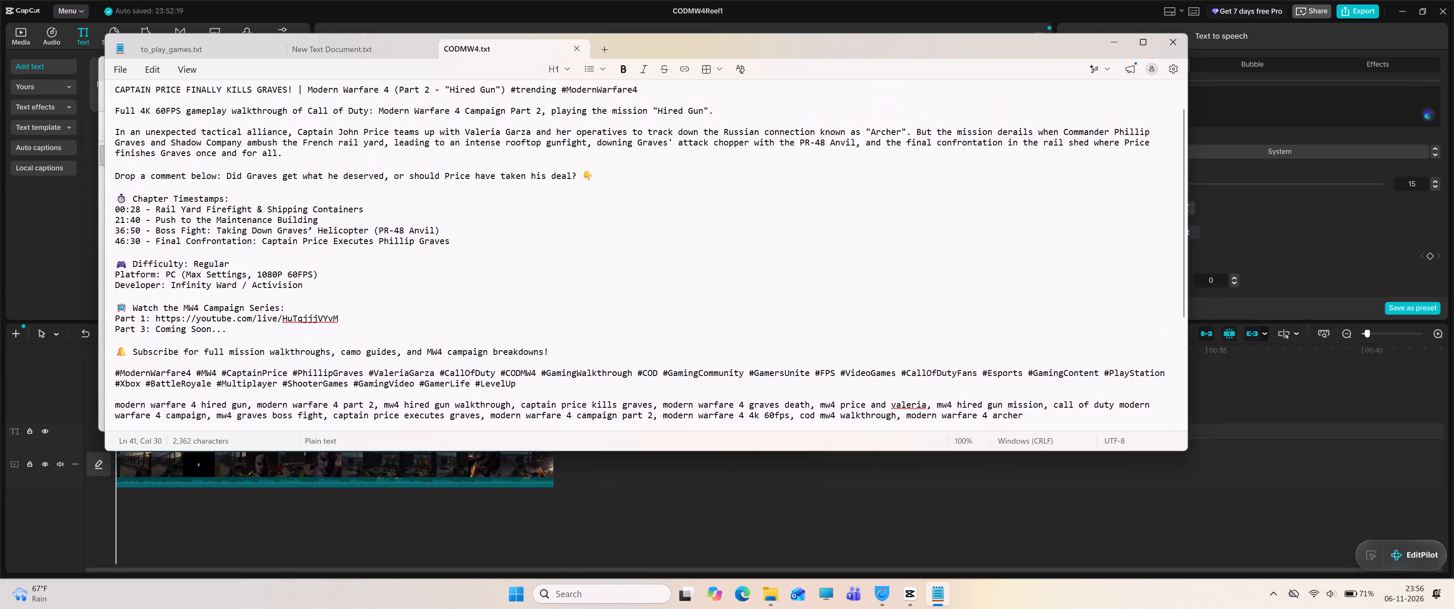
pyautogui.scroll(1, 671, 330)
pyautogui.scroll(-9, 671, 330)
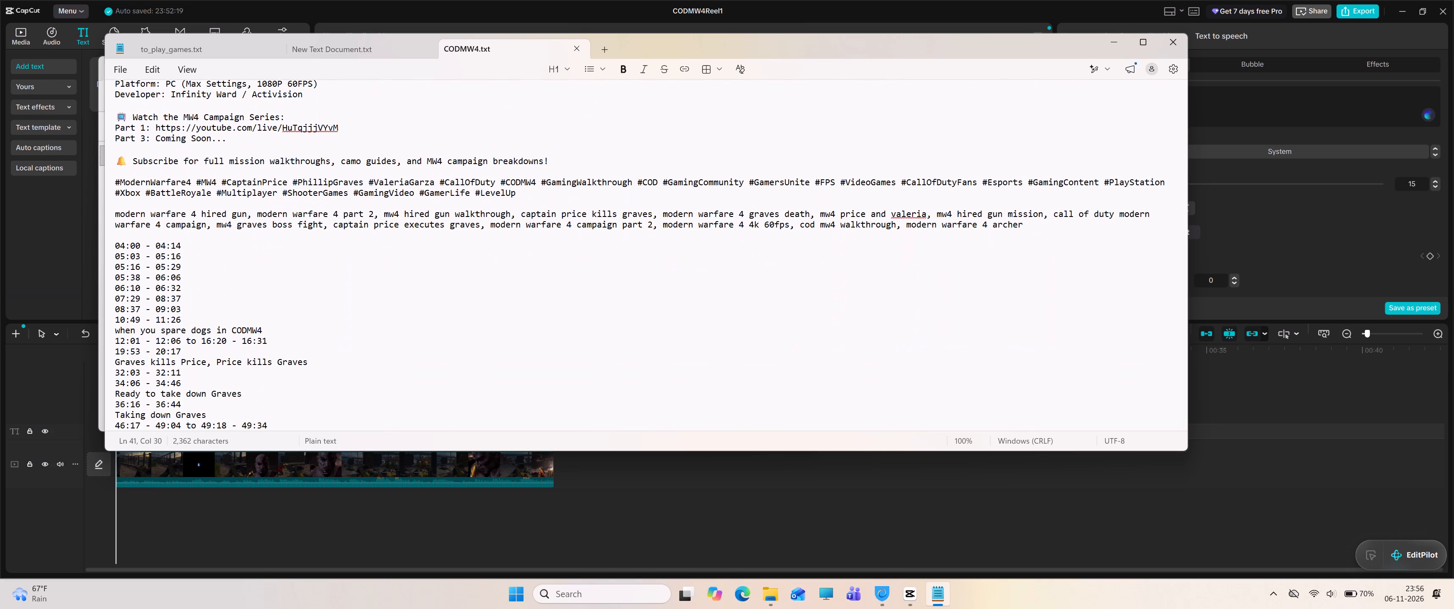
pyautogui.scroll(2, 670, 329)
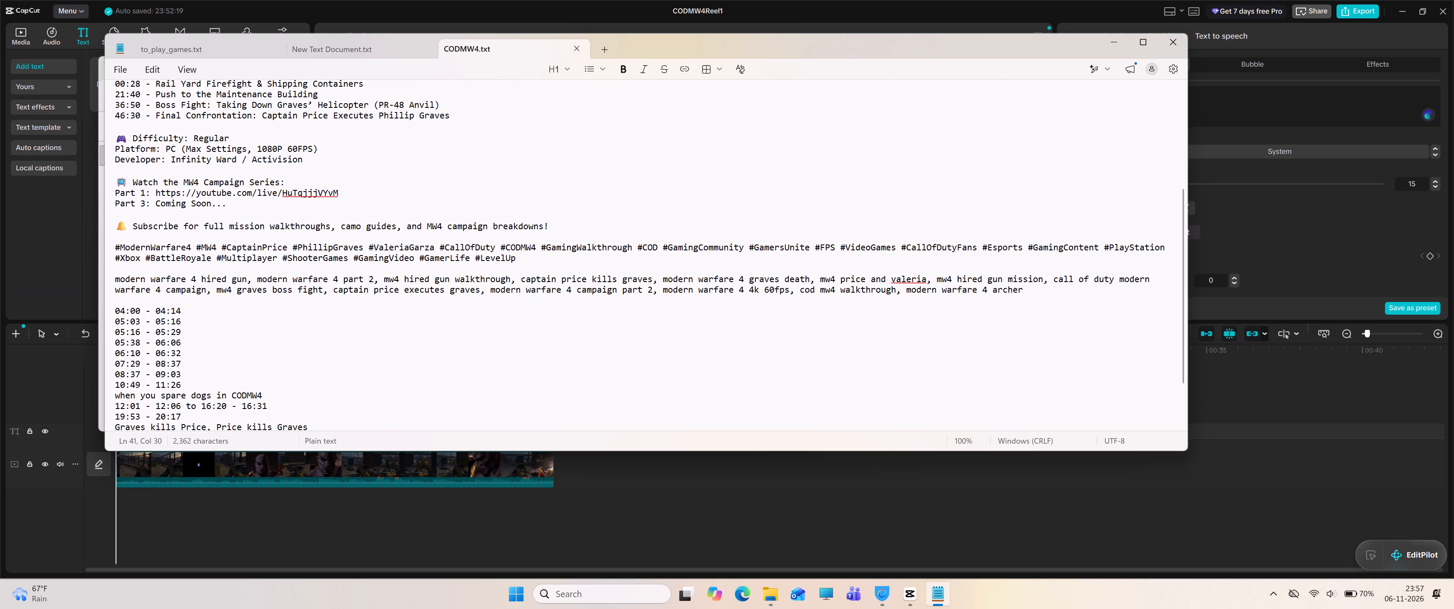
pyautogui.scroll(-1, 539, 332)
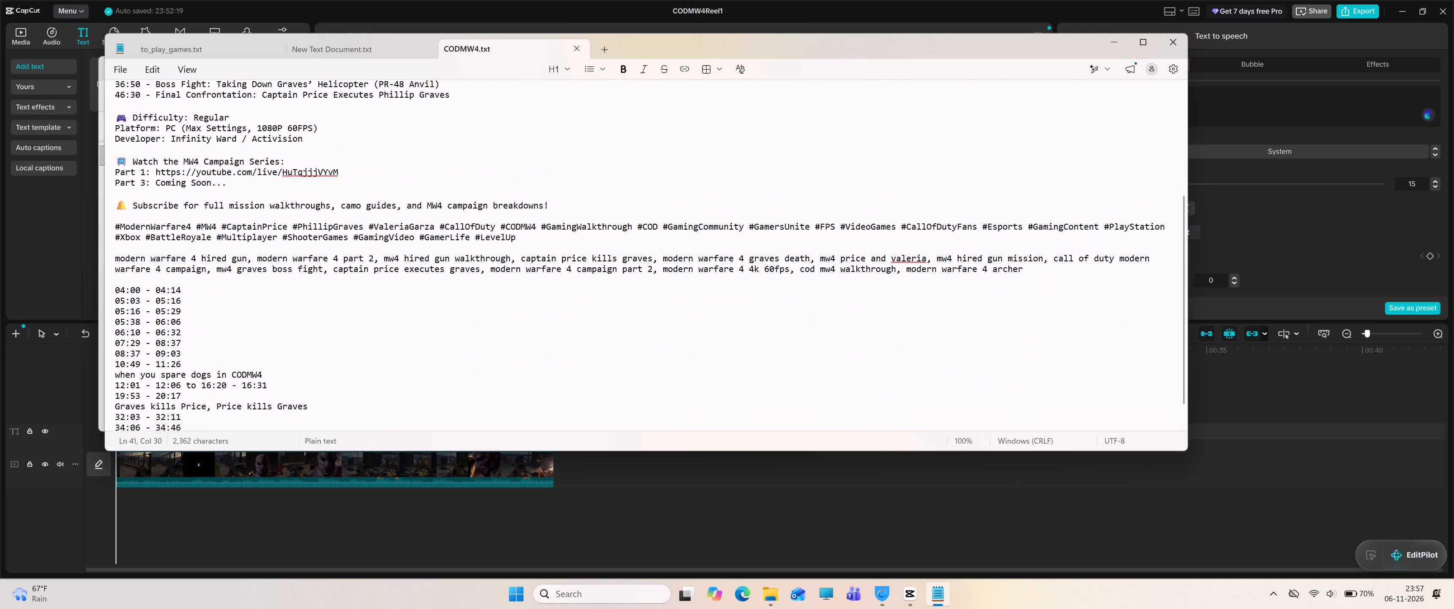
pyautogui.scroll(-2, 539, 332)
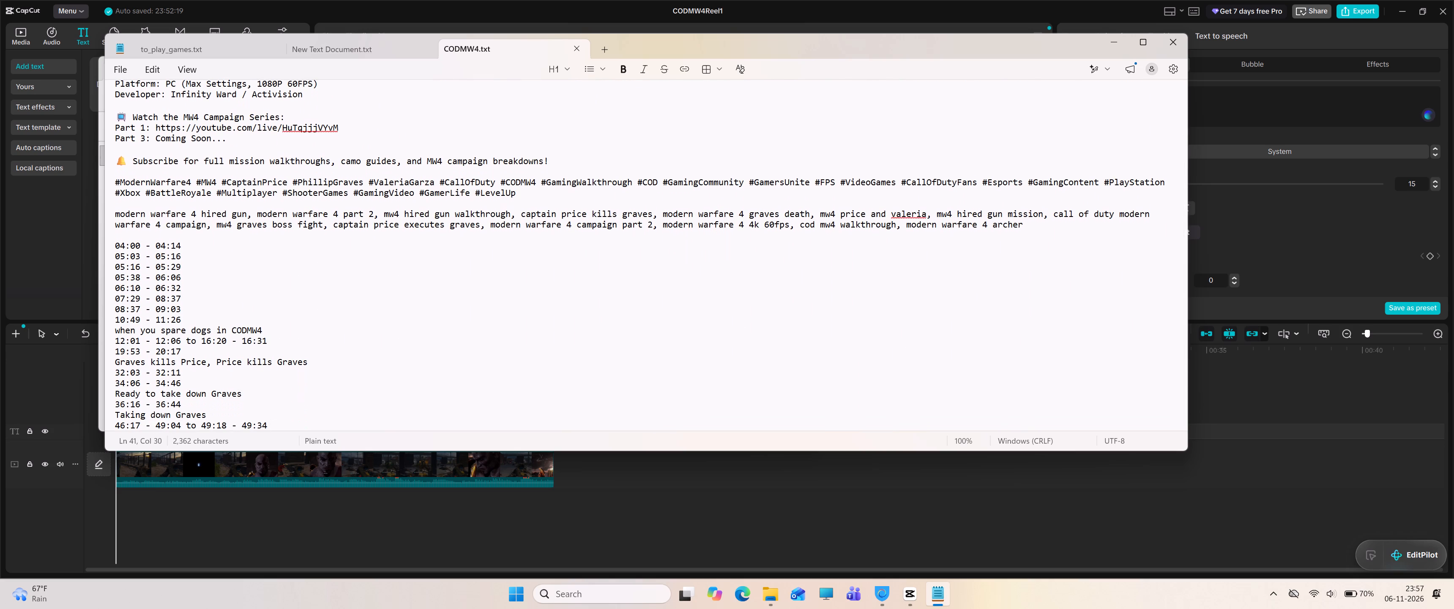
pyautogui.scroll(2, 537, 332)
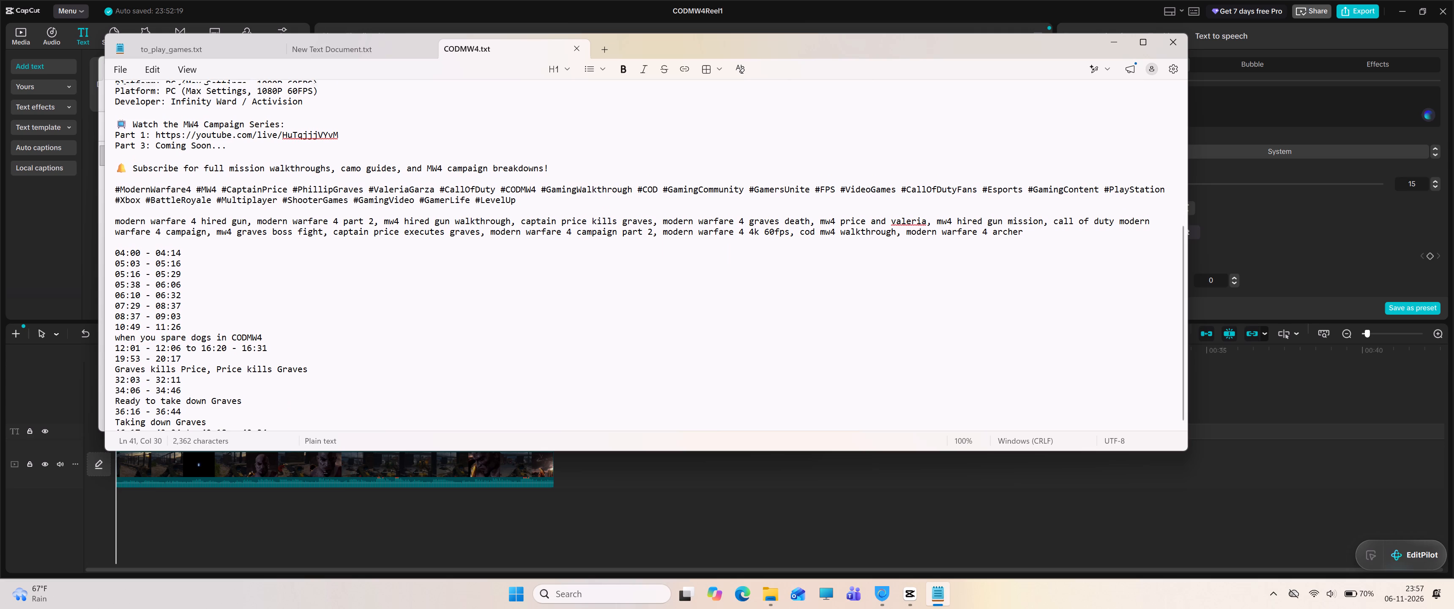
pyautogui.scroll(3, 537, 332)
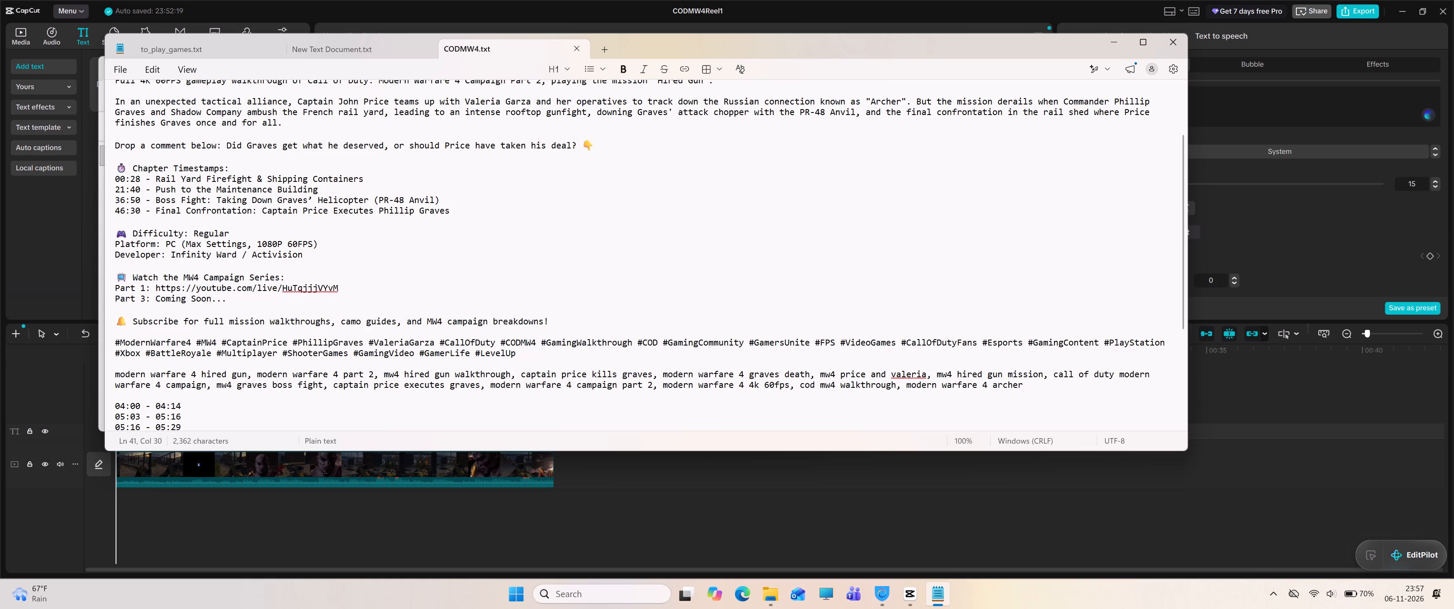
# Copy the words "Rail Yard Firefight" from the 00:28 chapter line of the CODMW4 notes.
pyautogui.click(249, 175)
pyautogui.press('Right')
pyautogui.hotkey('ctrl', 'shift', 'Left')
pyautogui.hotkey('ctrl', 'shift', 'Left')
pyautogui.hotkey('ctrl', 'shift', 'Left')
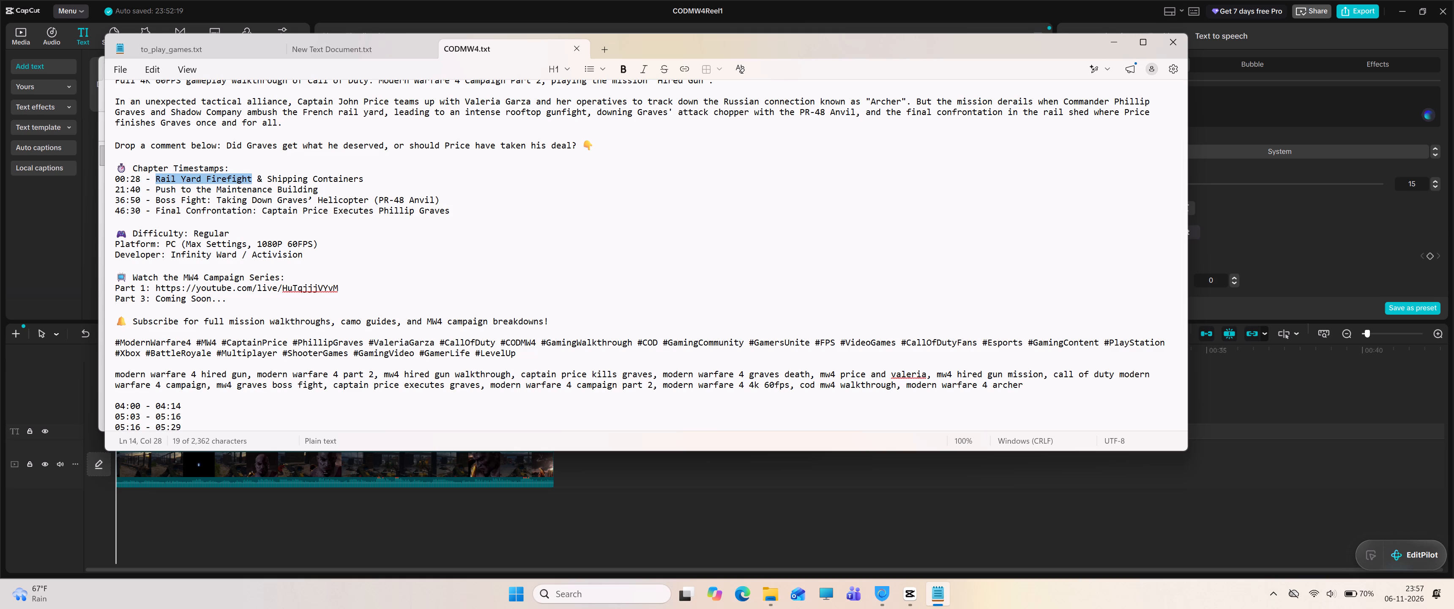
pyautogui.hotkey('ctrl', 'c')
# Switch back to CapCut, replace the text clip's placeholder wording with "Rail Yard Firefight" and dismiss the shortcut-conflict notice.
pyautogui.click(1105, 45)
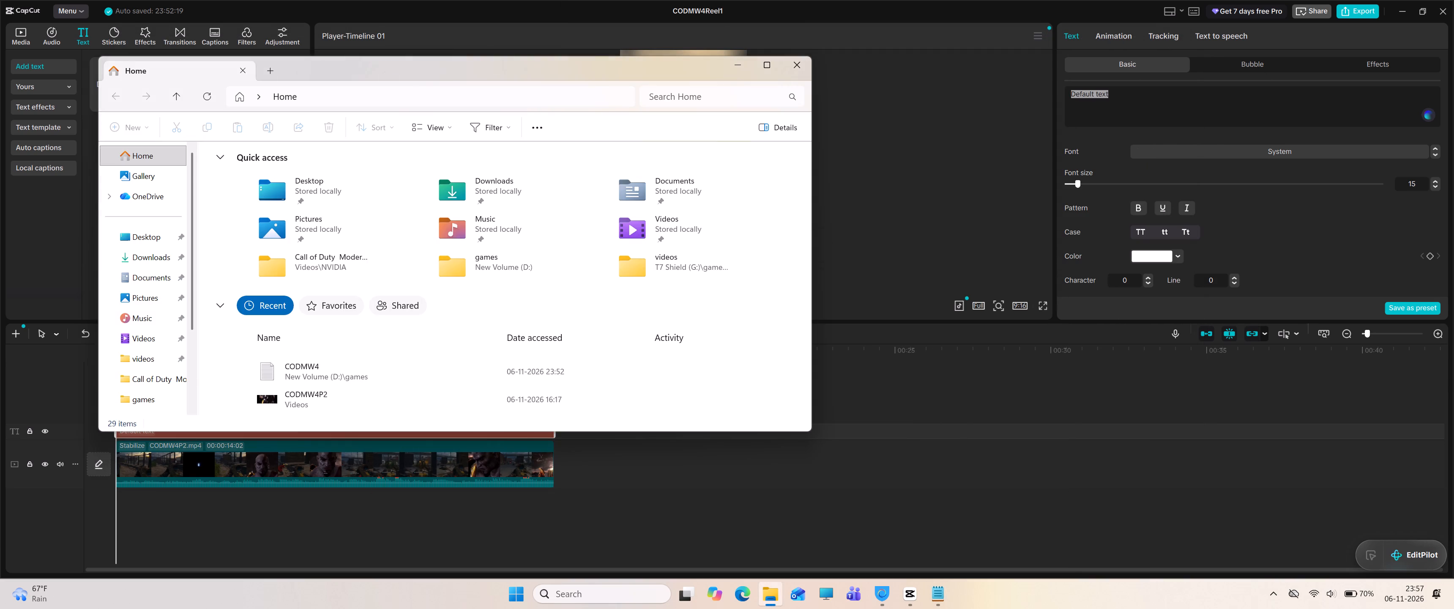
pyautogui.click(1135, 105)
pyautogui.hotkey('ctrl', 'a')
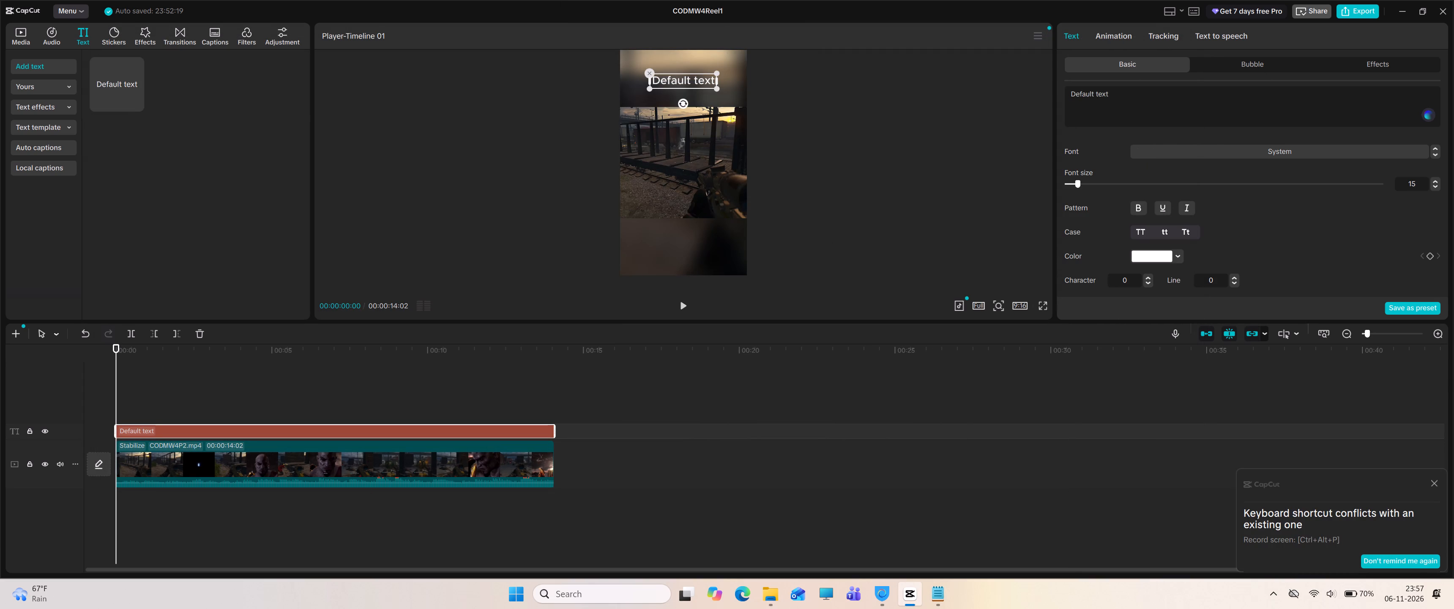
pyautogui.click(1134, 99)
pyautogui.hotkey('ctrl', 'a')
pyautogui.hotkey('ctrl', 'v')
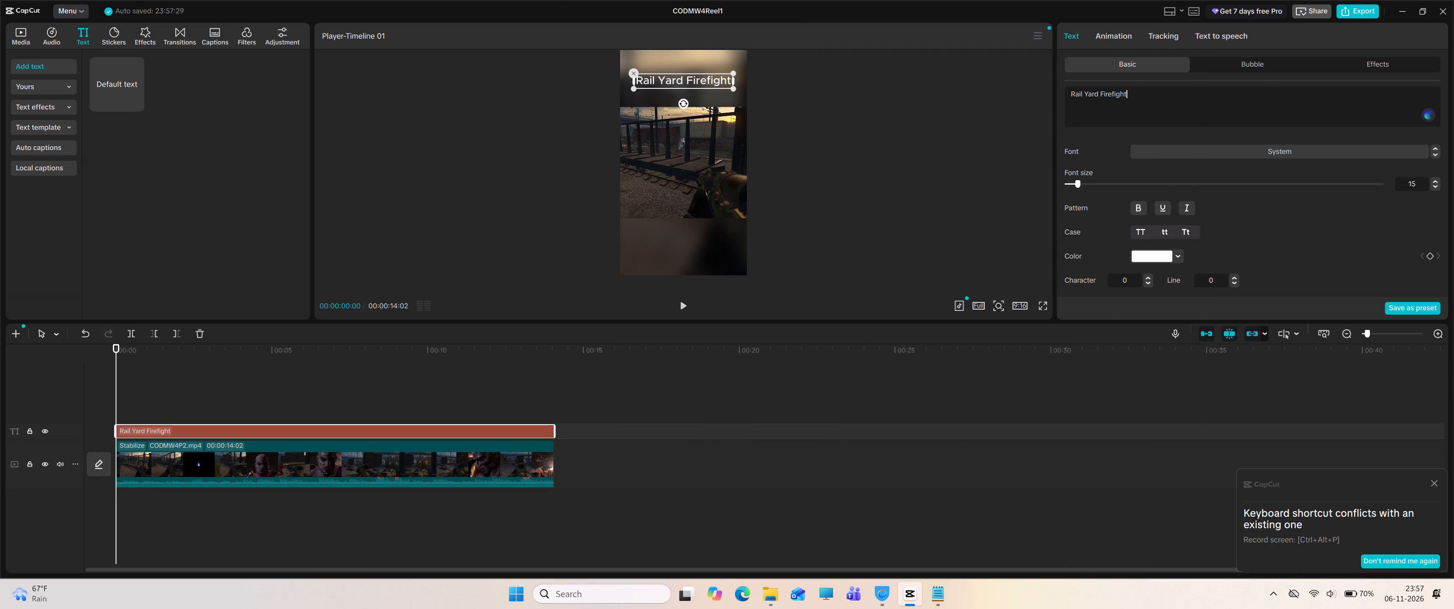
pyautogui.click(1437, 480)
pyautogui.click(1434, 483)
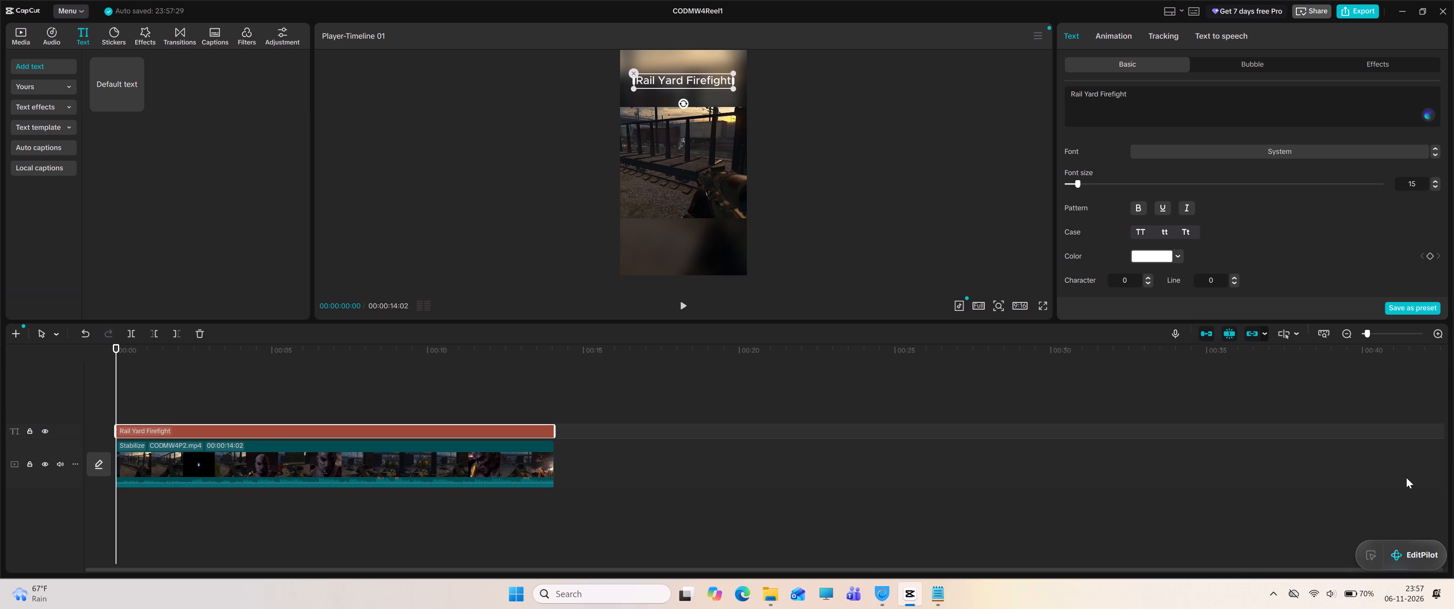
# Make the "Rail Yard Firefight" title text bold.
pyautogui.click(1155, 99)
pyautogui.scroll(-1, 1268, 230)
pyautogui.scroll(1, 1268, 230)
pyautogui.click(1141, 208)
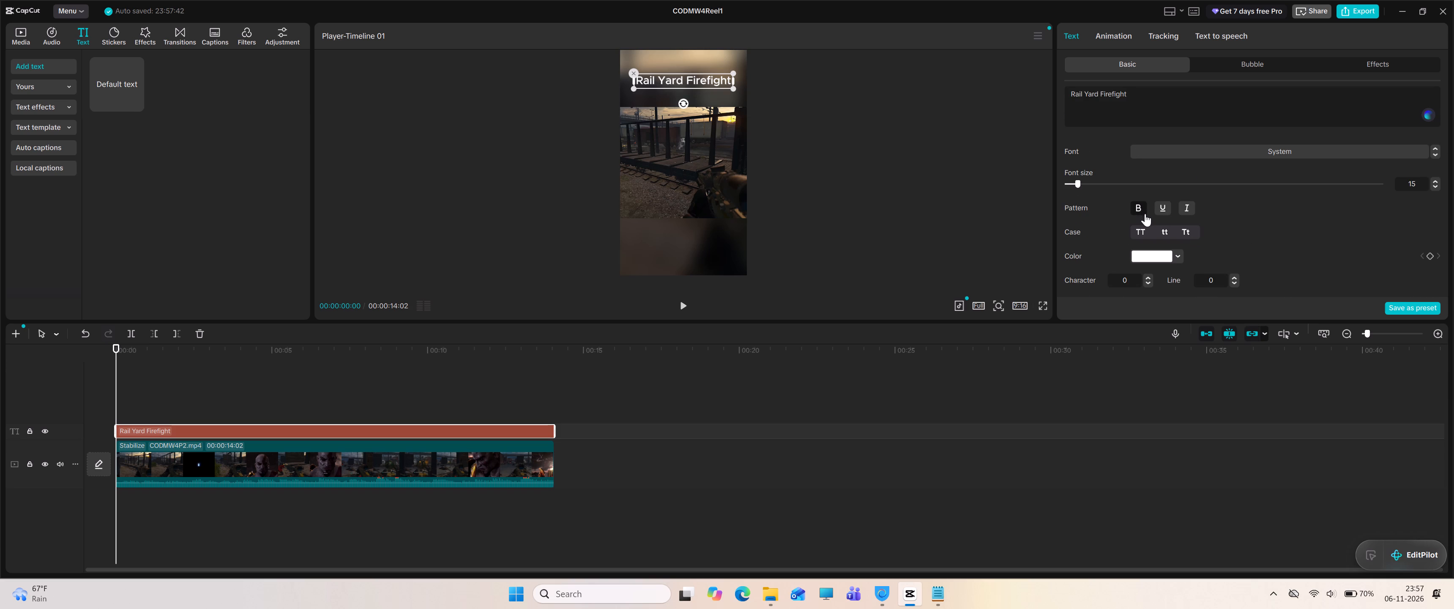
pyautogui.click(1138, 209)
pyautogui.click(1141, 210)
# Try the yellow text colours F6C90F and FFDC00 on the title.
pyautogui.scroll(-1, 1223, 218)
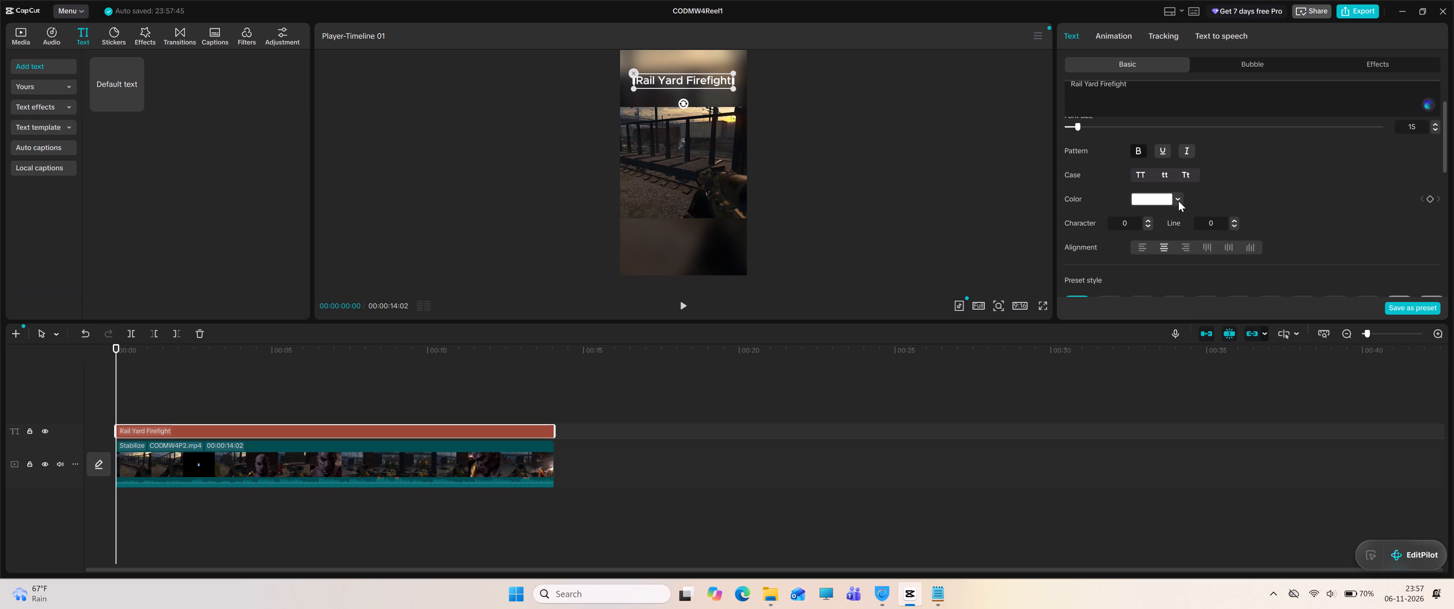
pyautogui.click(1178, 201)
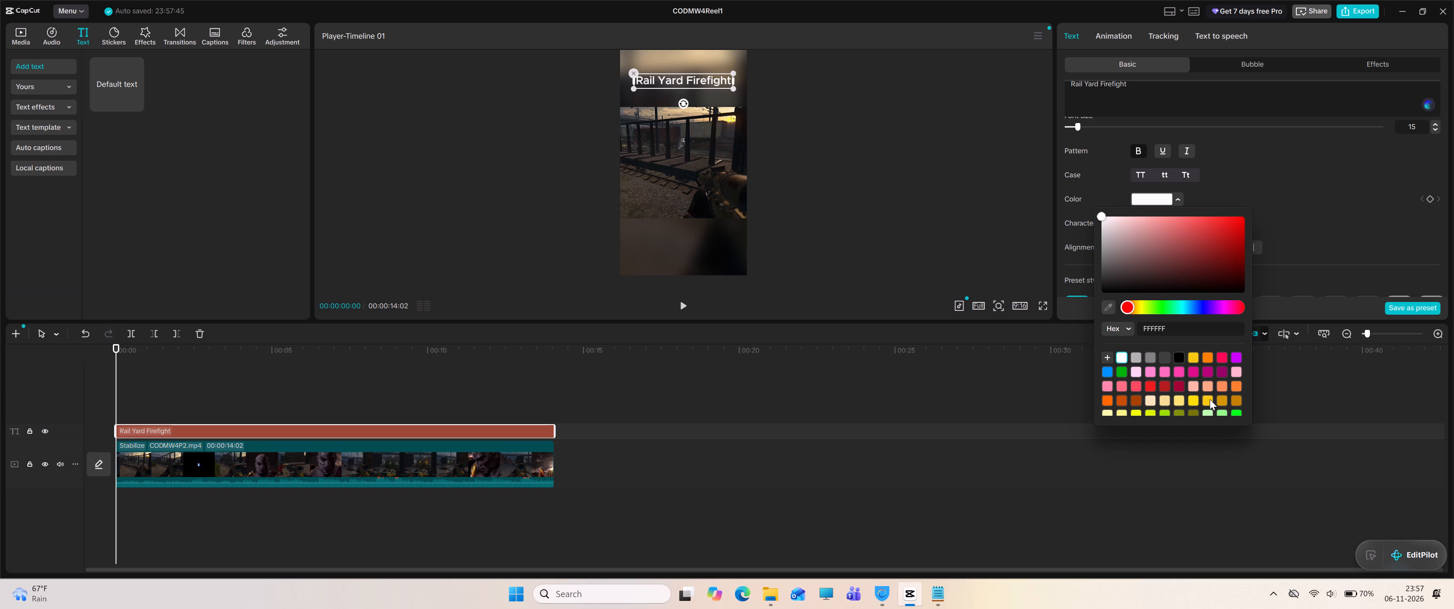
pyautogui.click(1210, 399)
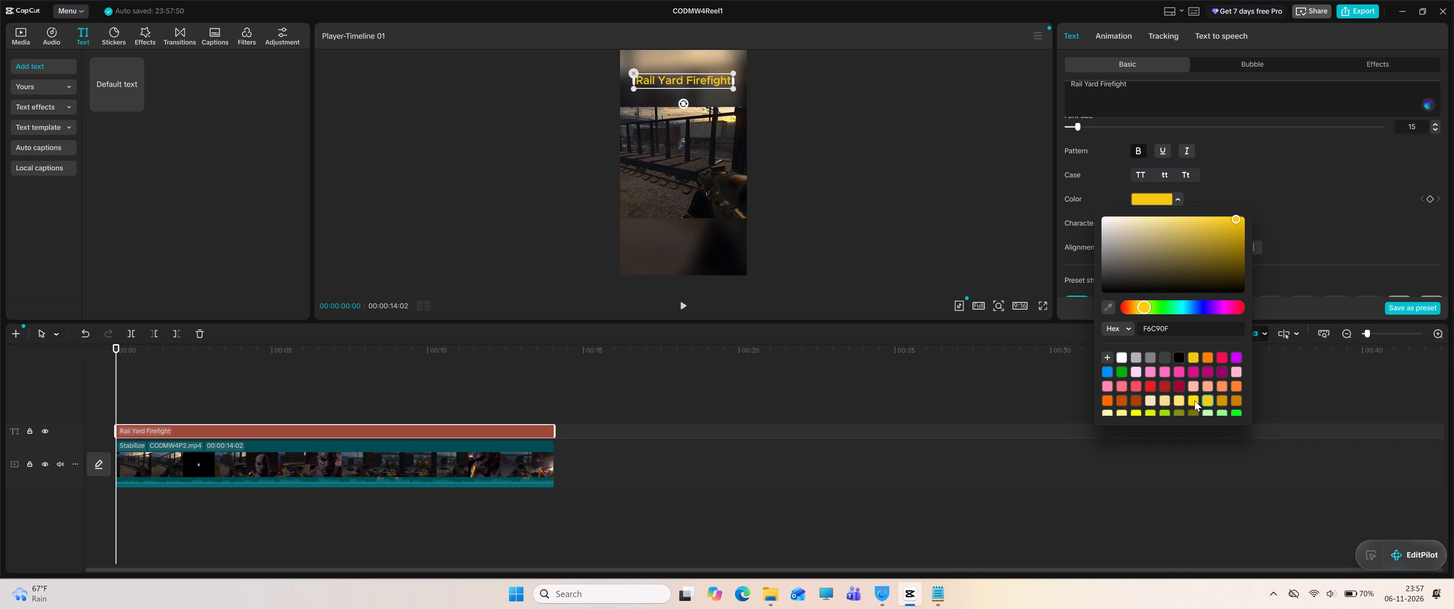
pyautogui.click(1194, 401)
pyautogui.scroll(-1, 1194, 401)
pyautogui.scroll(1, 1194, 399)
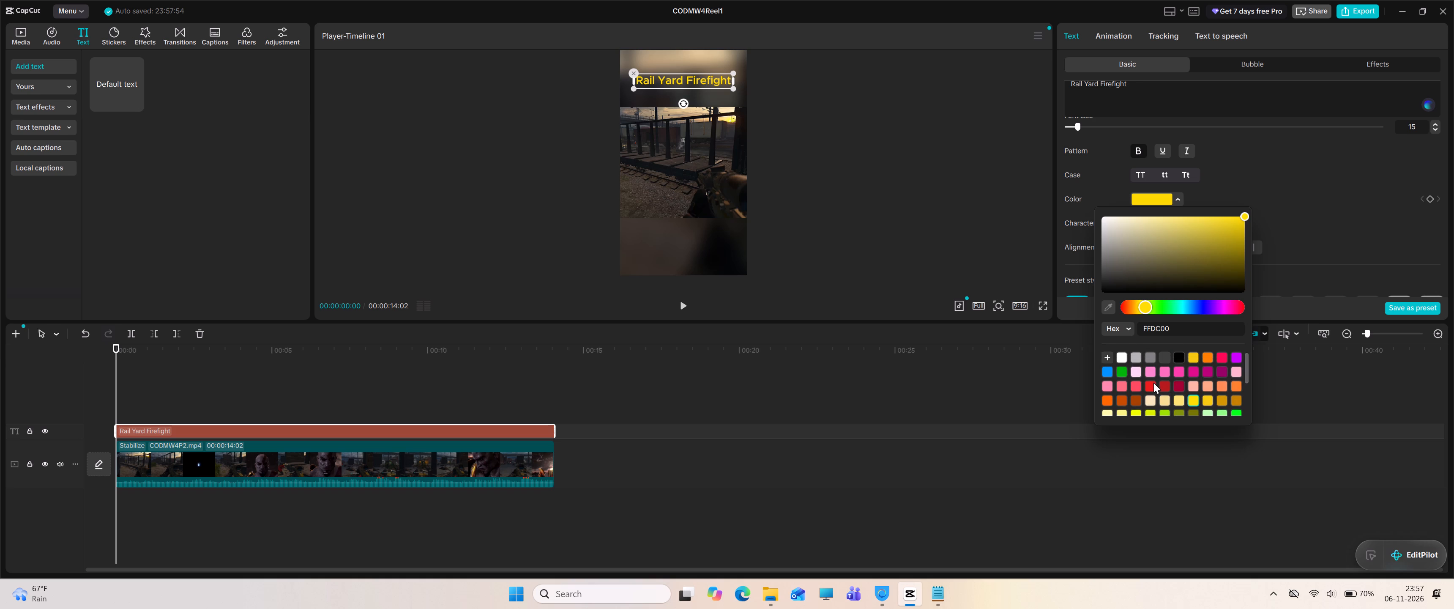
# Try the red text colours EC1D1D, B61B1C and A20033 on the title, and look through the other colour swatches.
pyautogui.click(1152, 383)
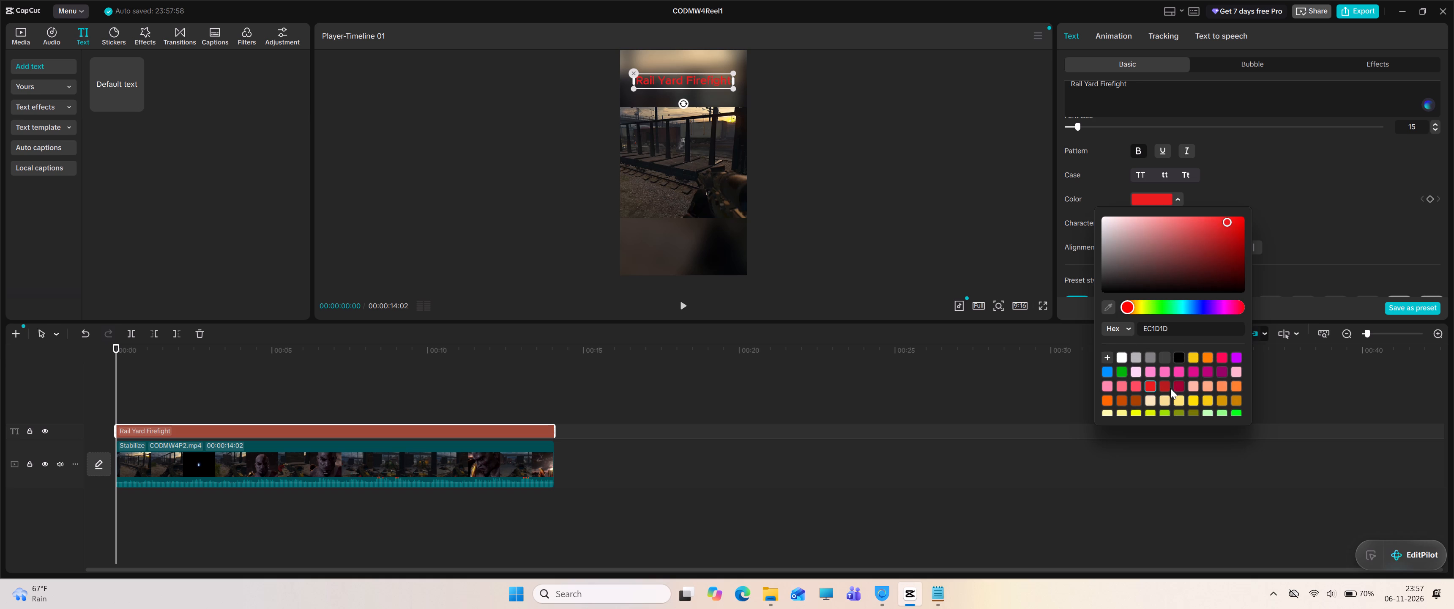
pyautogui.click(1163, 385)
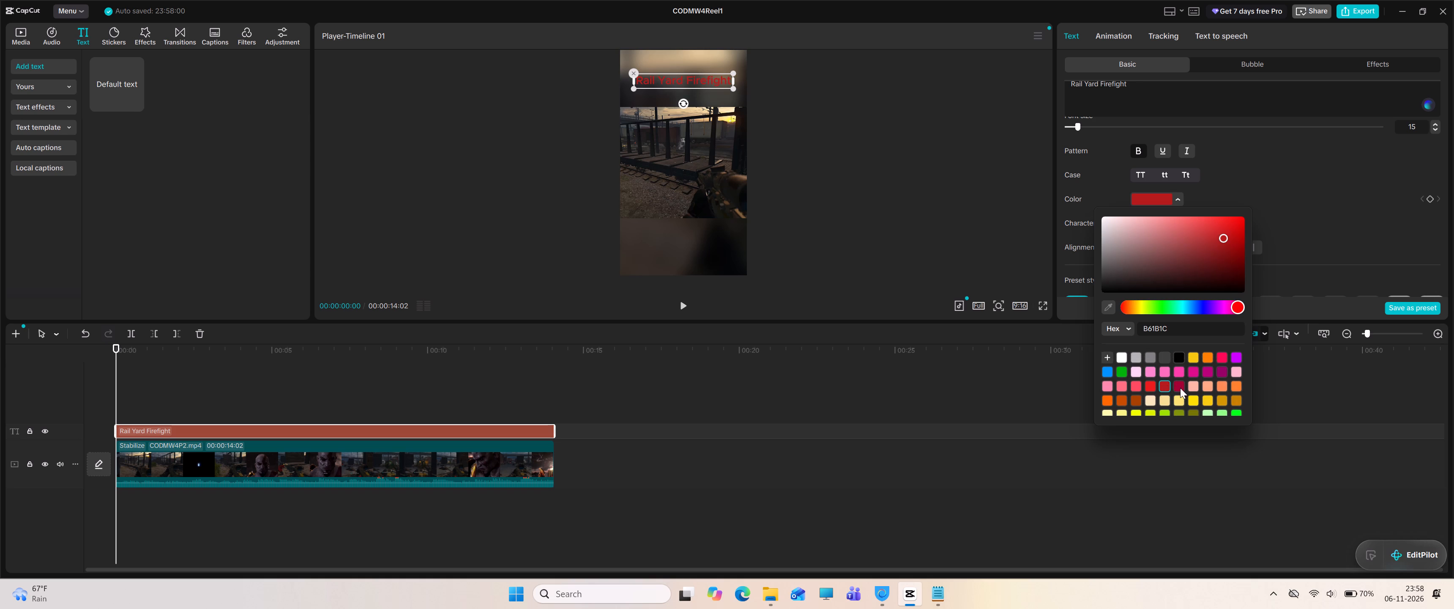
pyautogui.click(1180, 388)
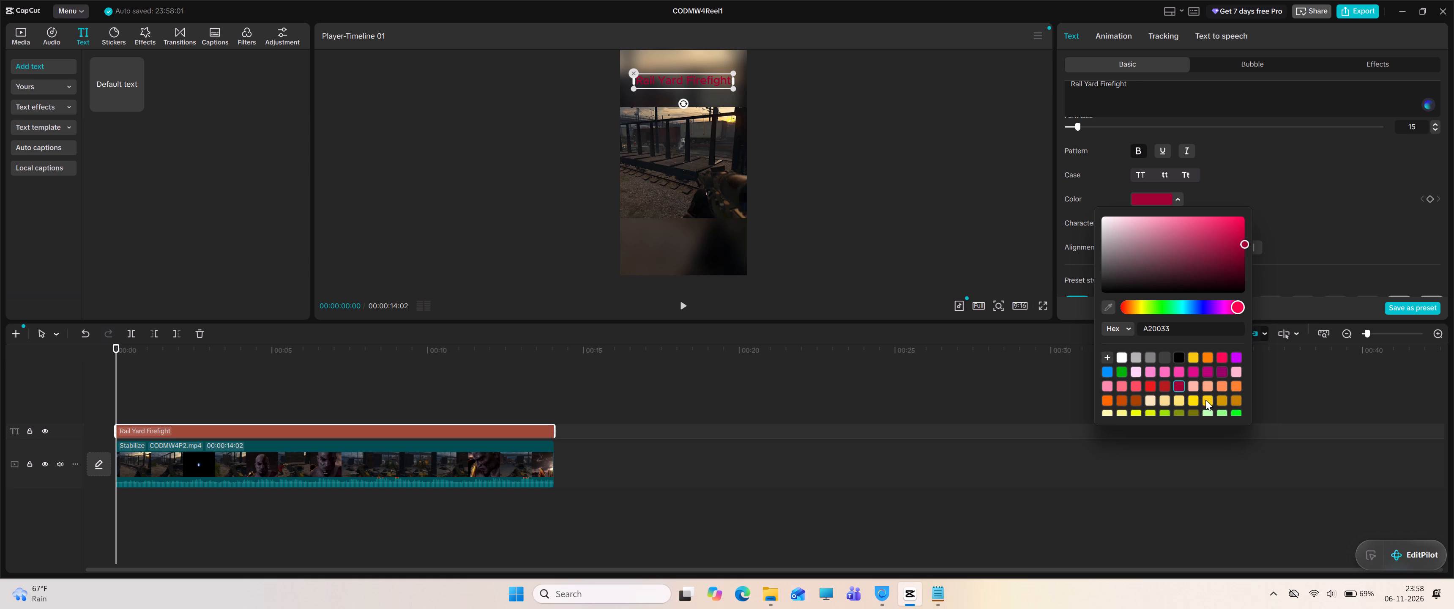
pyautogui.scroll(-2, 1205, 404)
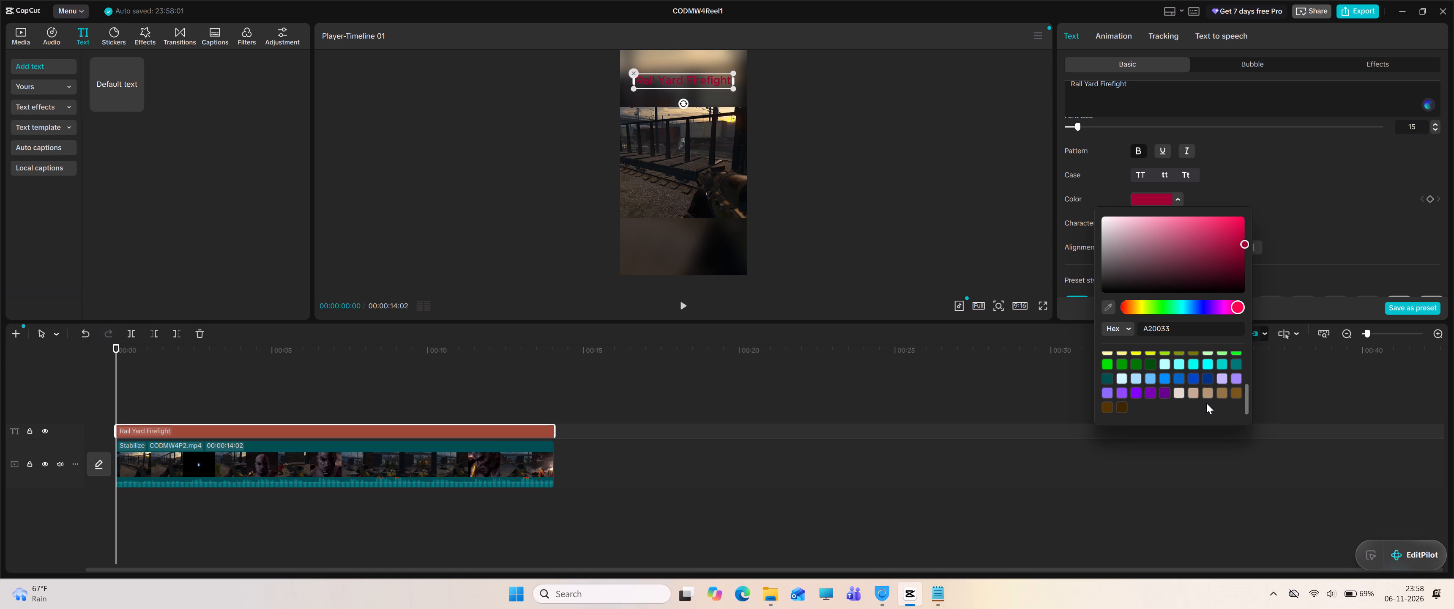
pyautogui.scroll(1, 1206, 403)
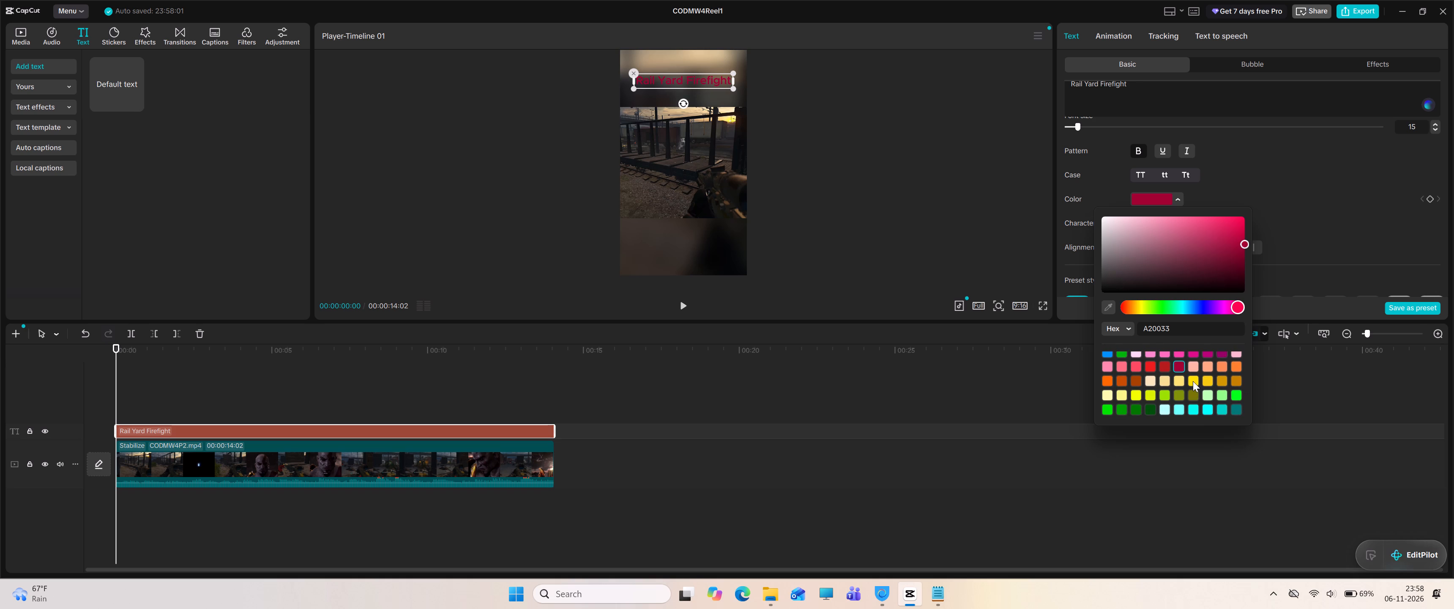
# Compare yellow and orange swatches on the title and set its text colour to yellow F4C70F.
pyautogui.click(1193, 381)
pyautogui.click(1206, 382)
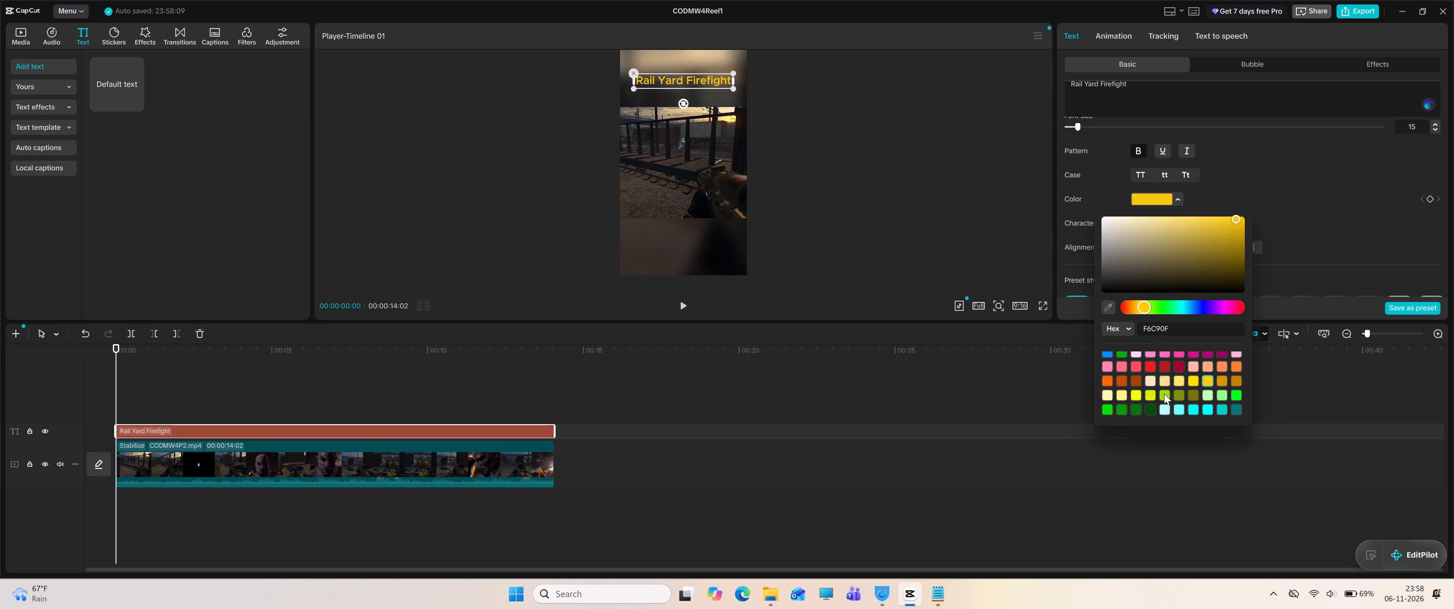
pyautogui.click(1235, 366)
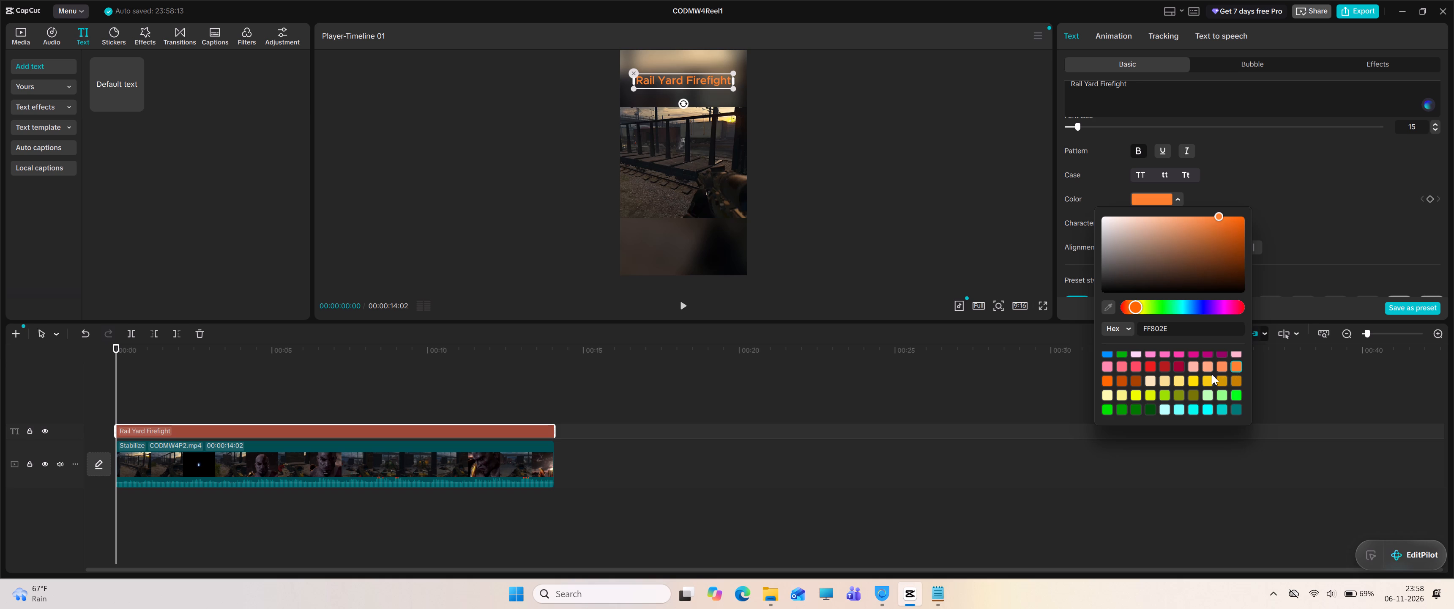
pyautogui.scroll(1, 1207, 381)
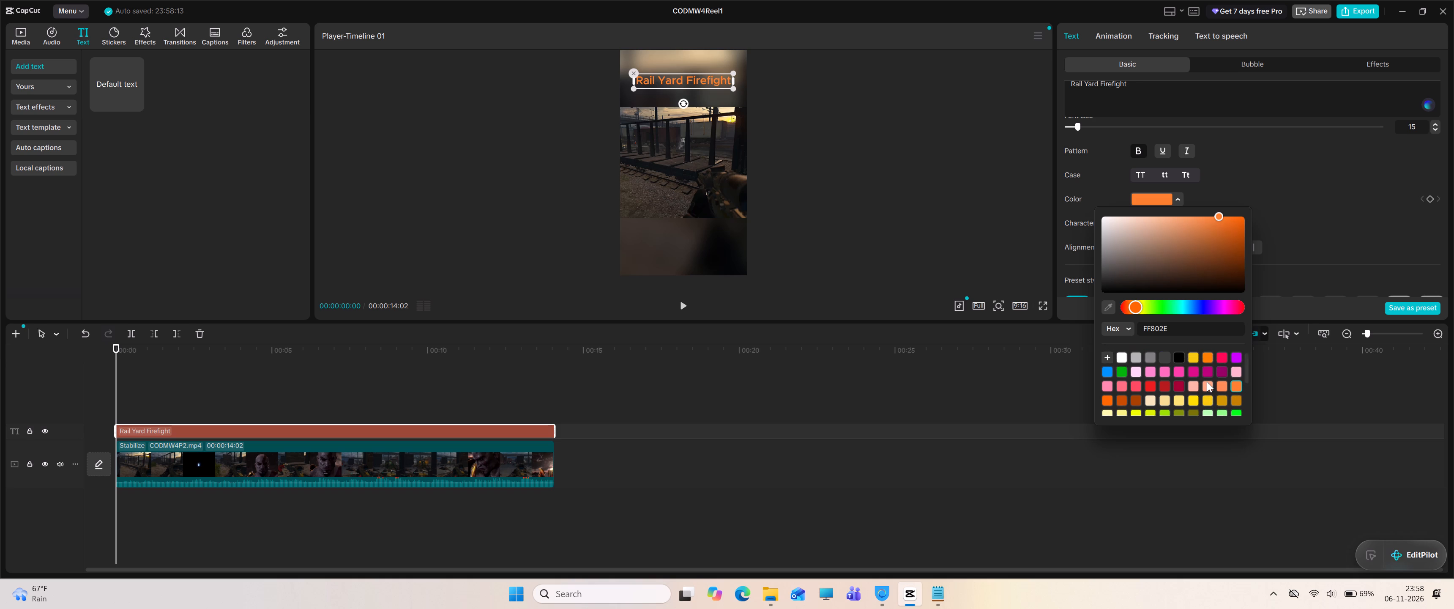
pyautogui.click(1191, 360)
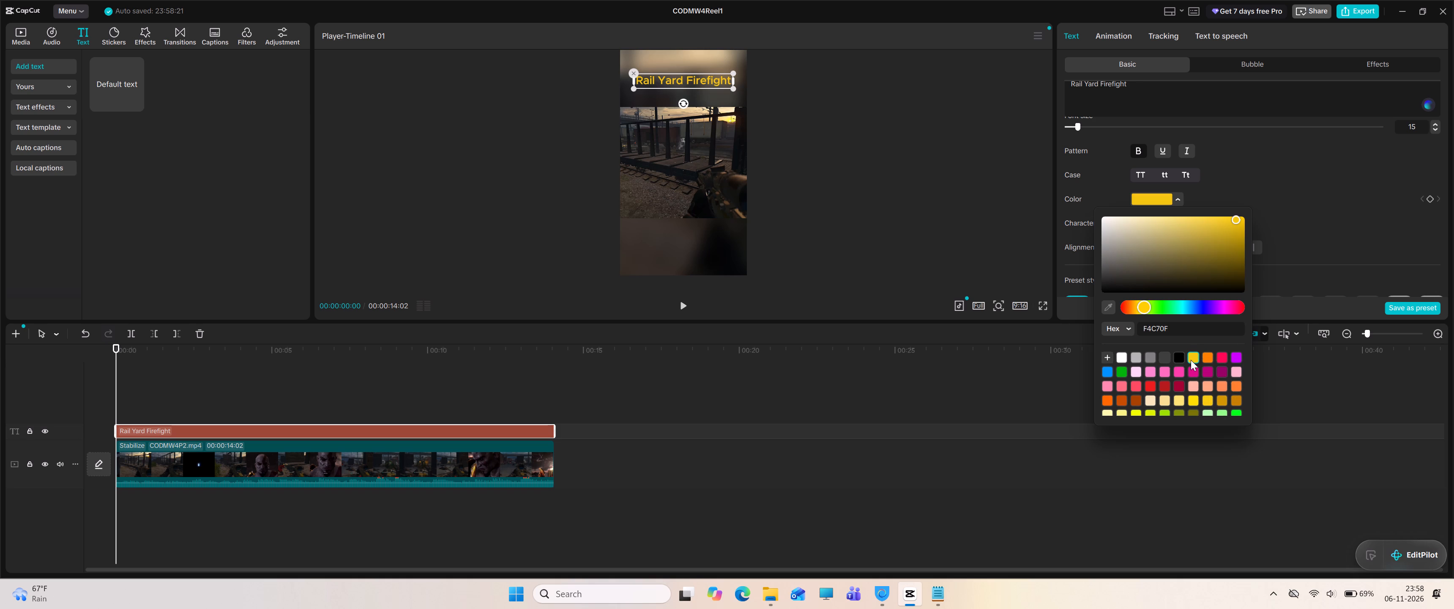
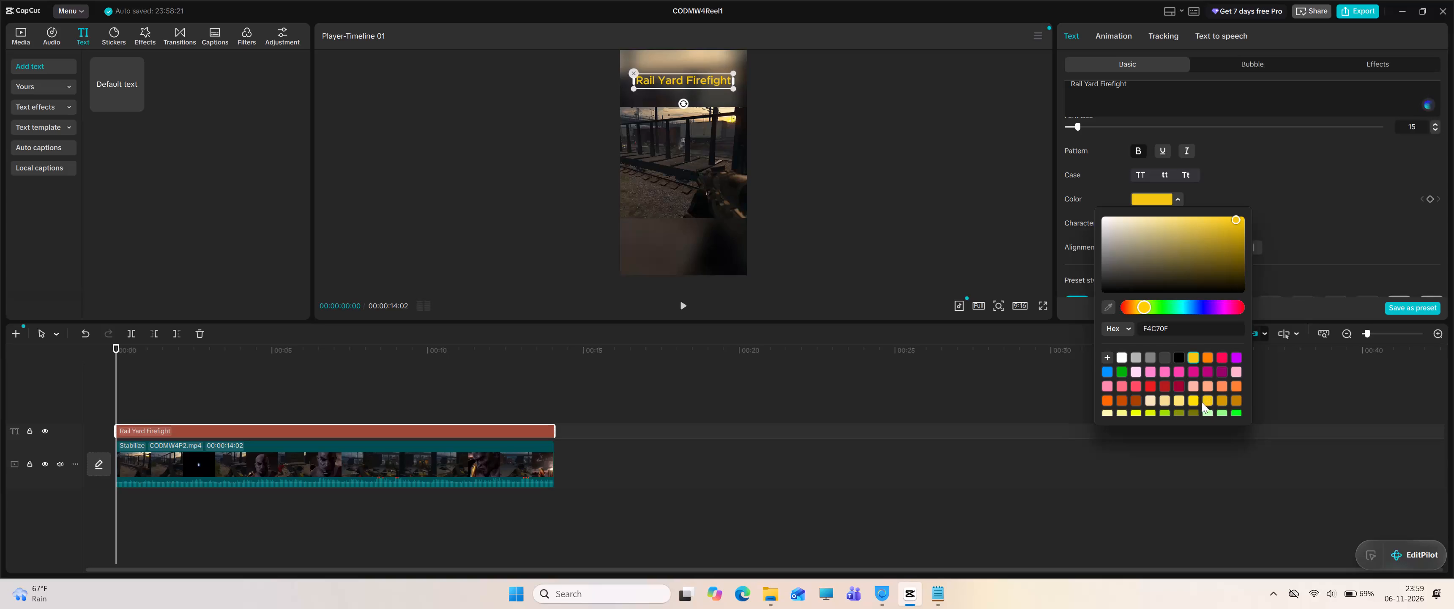
# Compare the yellow swatches FFDC00 and F6C90F on the title and set its text colour to F6C90F.
pyautogui.click(1192, 400)
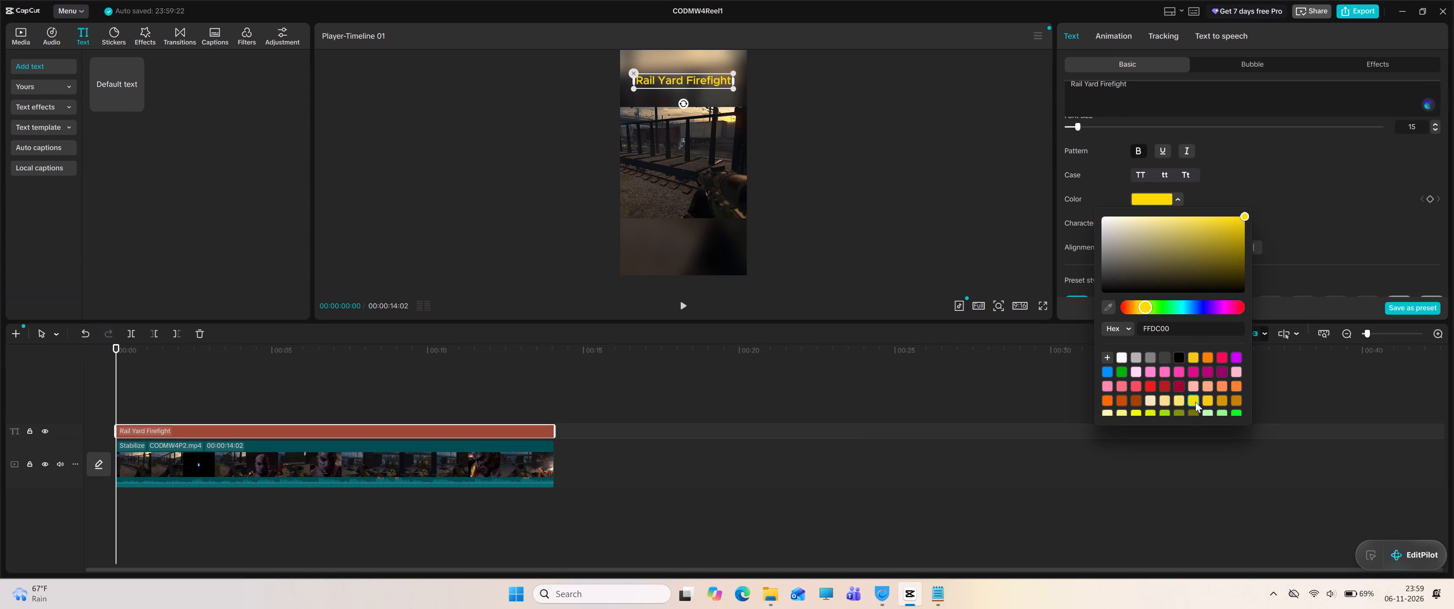
pyautogui.click(1209, 398)
pyautogui.click(1199, 449)
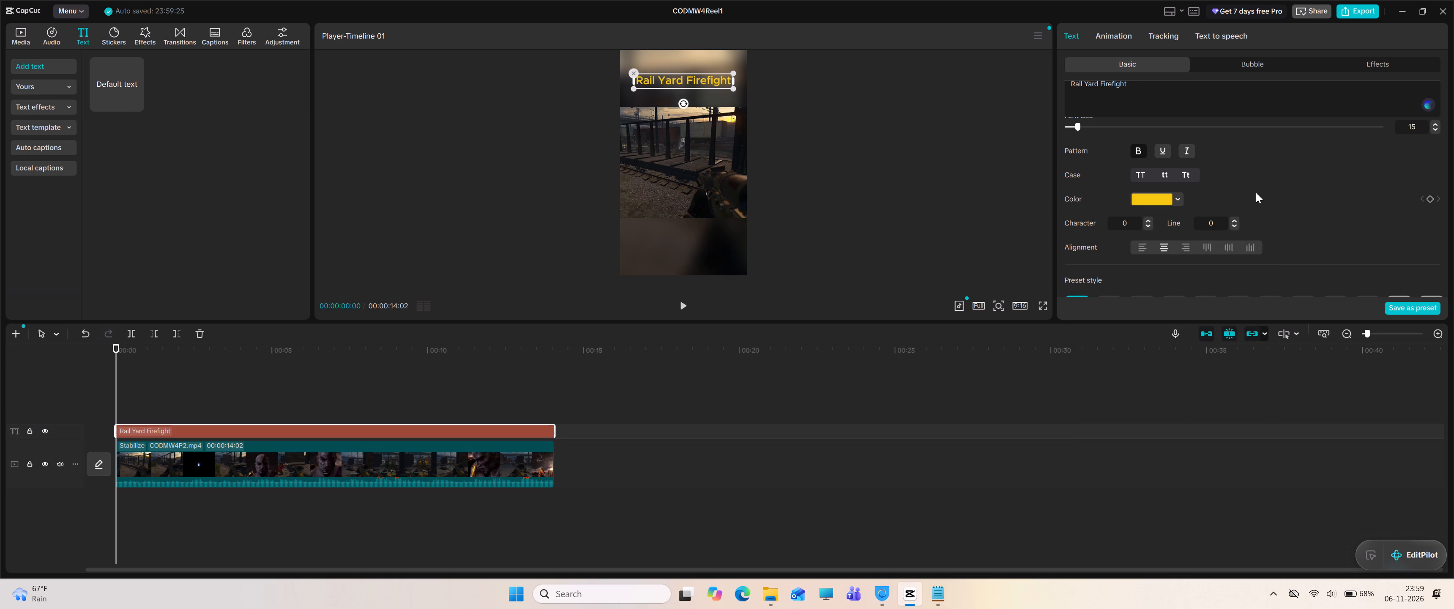
# Look through the title's other text settings, from preset styles and transform to blend, stroke, background, glow, shadow and curve.
pyautogui.scroll(-2, 1237, 199)
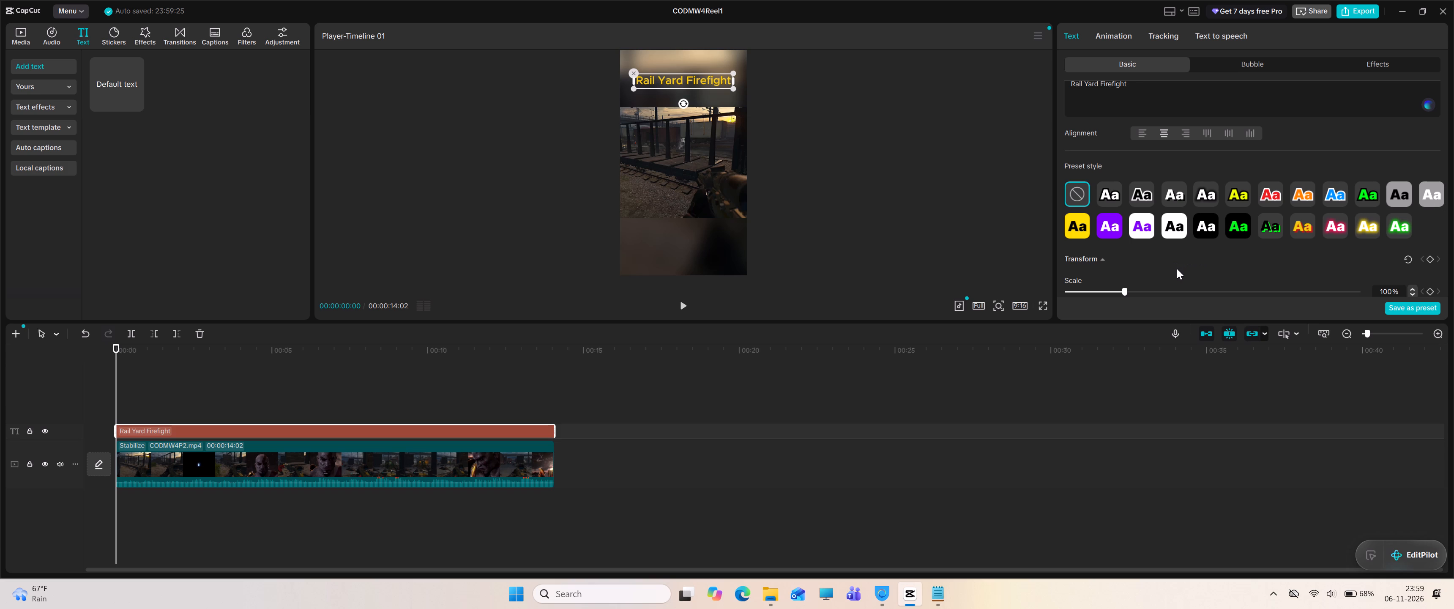
pyautogui.scroll(-1, 1177, 269)
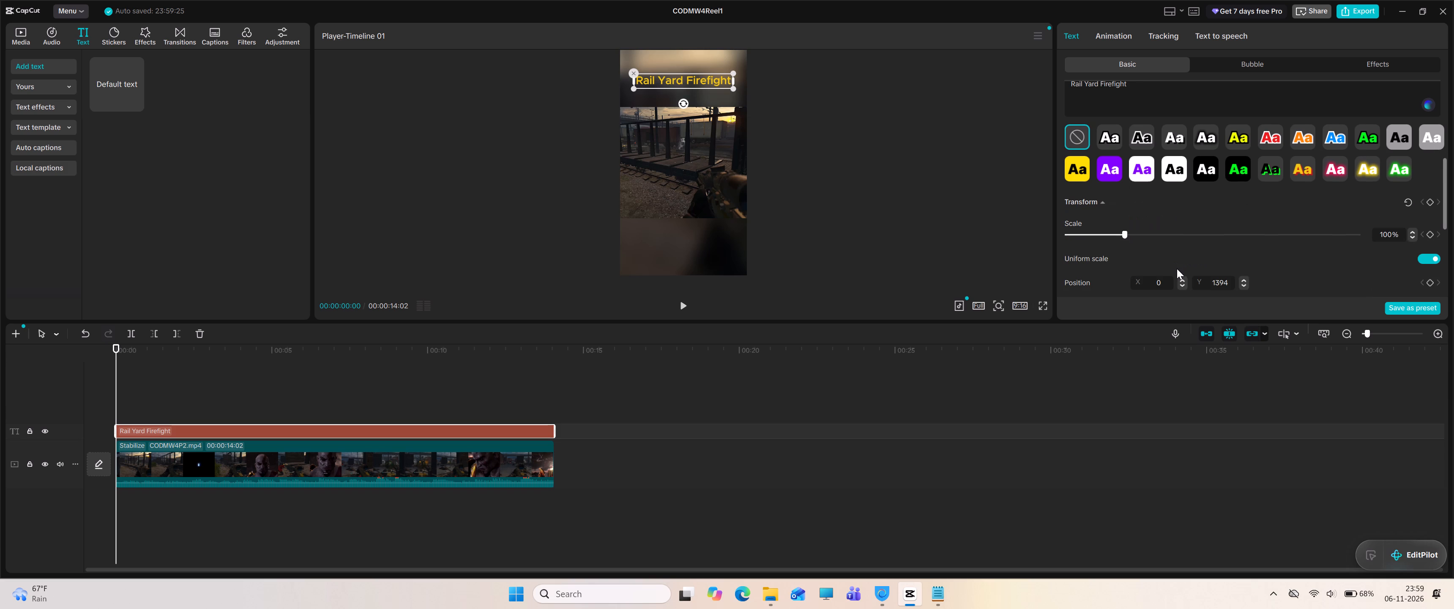
pyautogui.scroll(-4, 1177, 269)
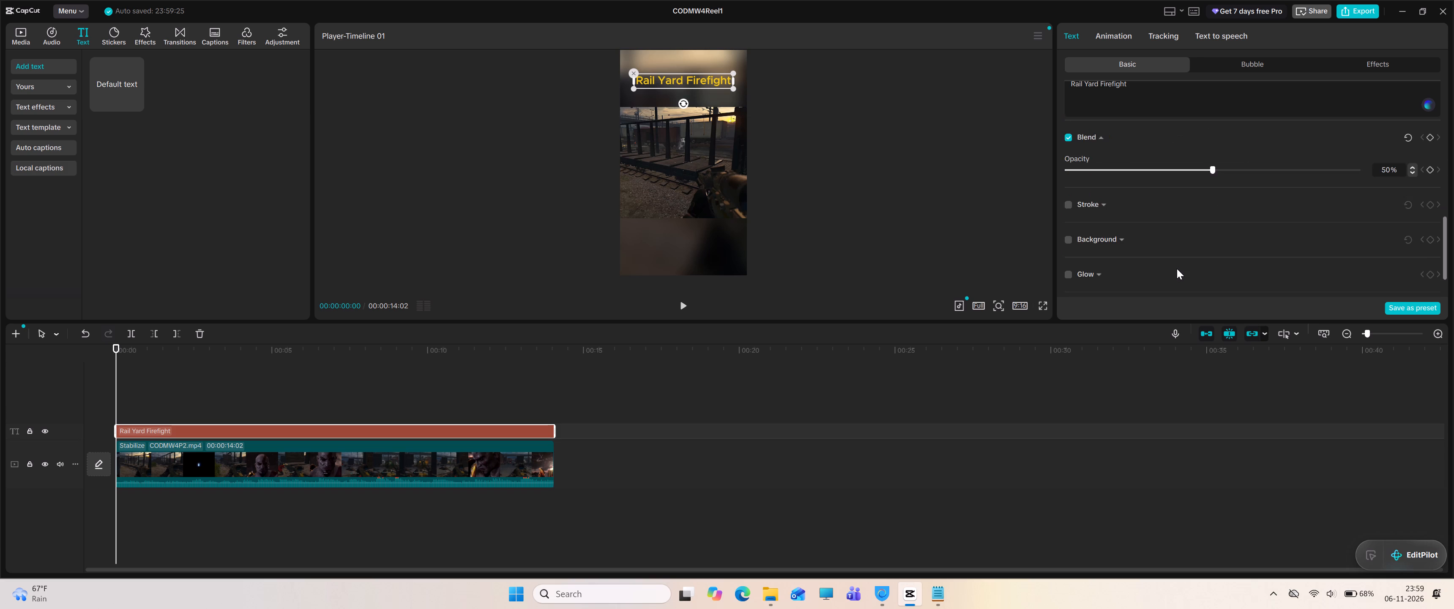
pyautogui.scroll(-3, 1177, 269)
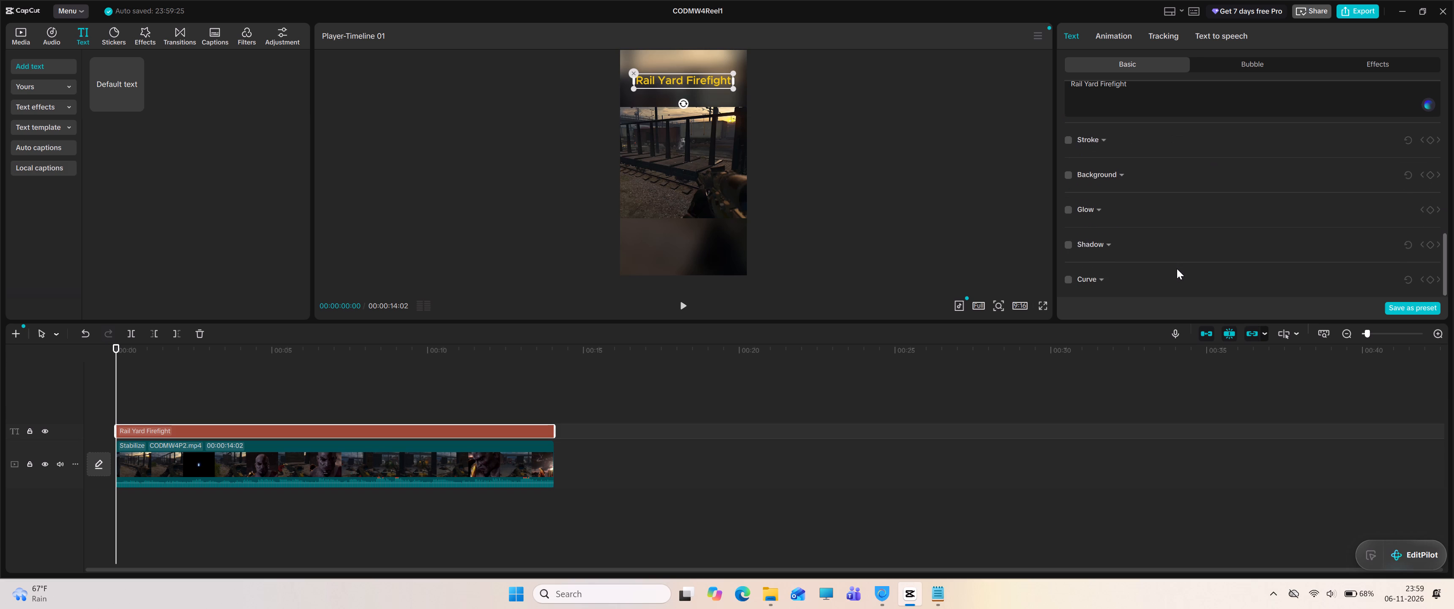
pyautogui.scroll(1, 1177, 269)
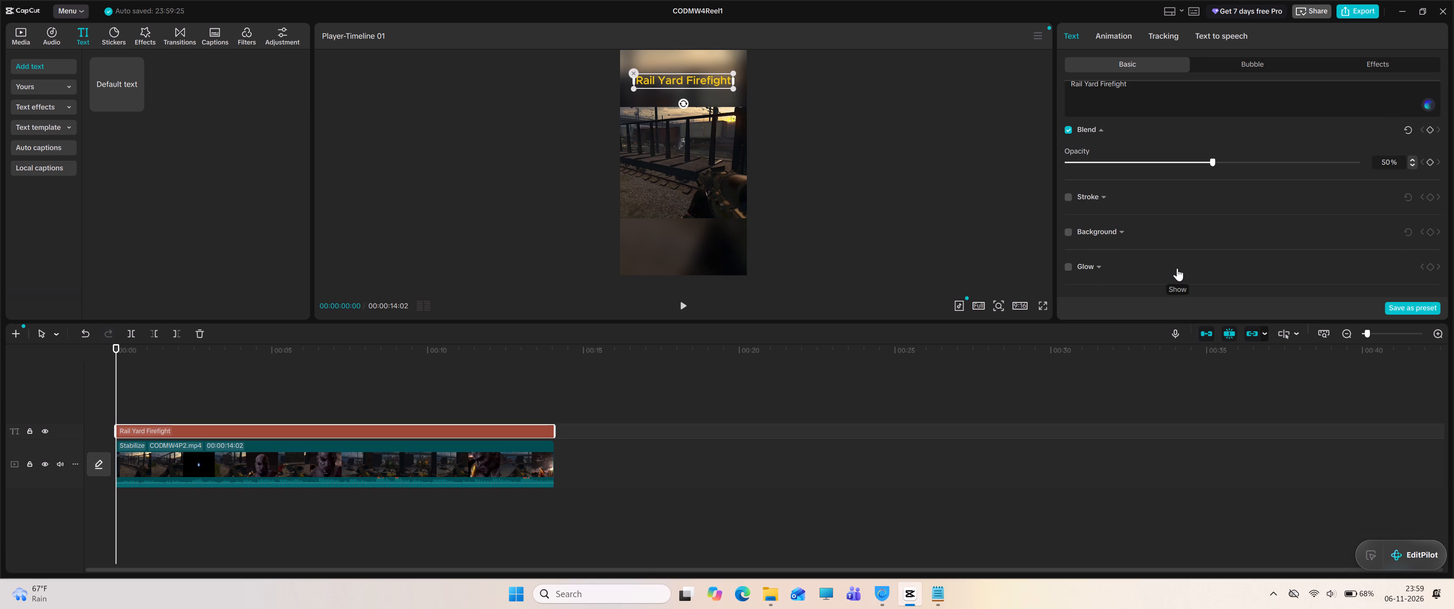
pyautogui.click(1104, 196)
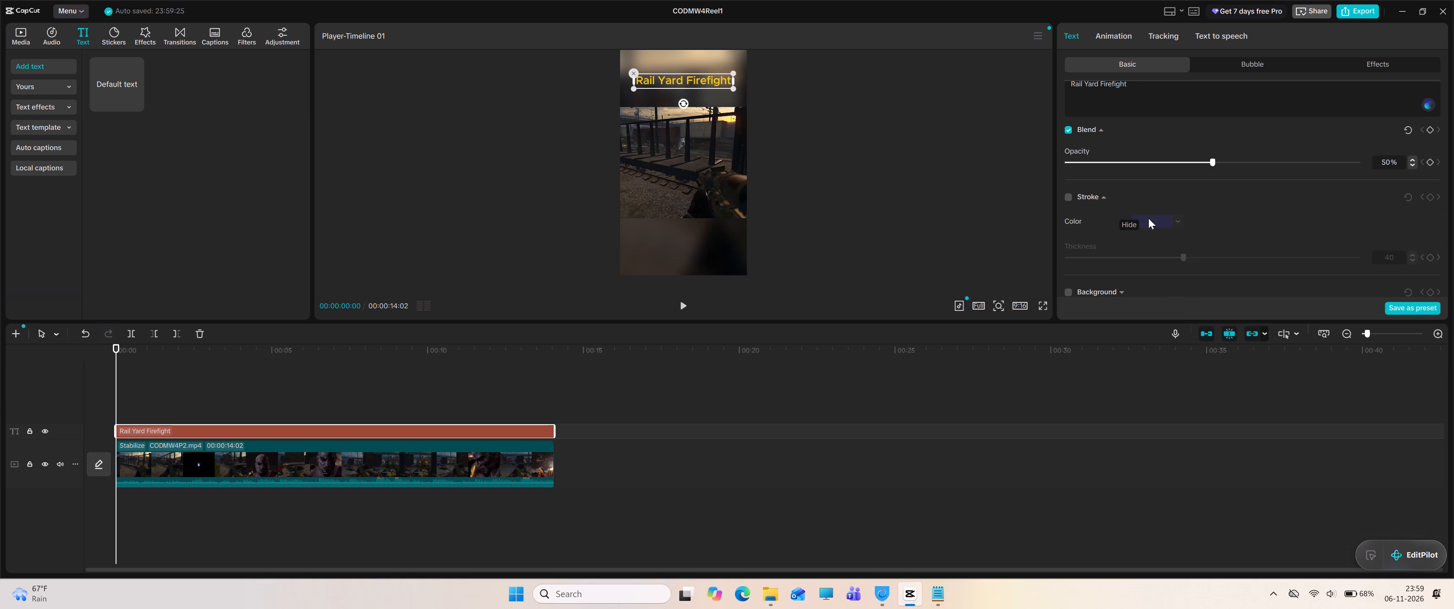
pyautogui.click(1103, 196)
pyautogui.scroll(-1, 1152, 235)
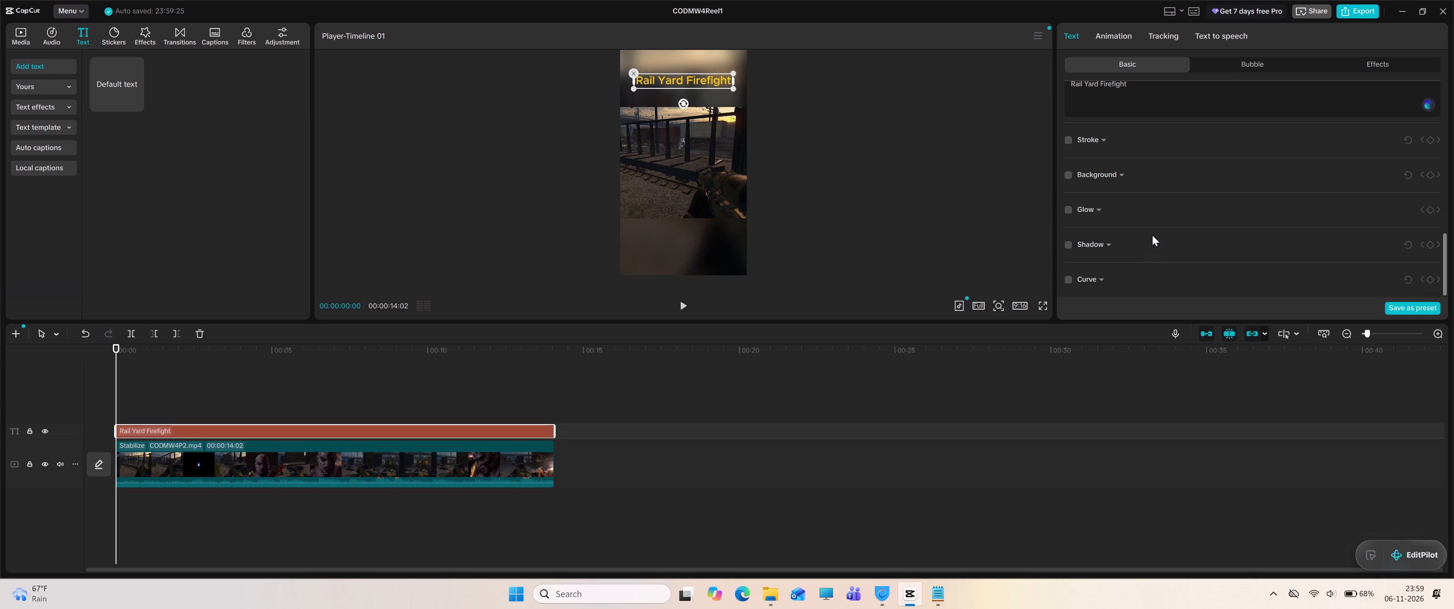
pyautogui.scroll(-3, 1152, 235)
pyautogui.scroll(1, 1158, 247)
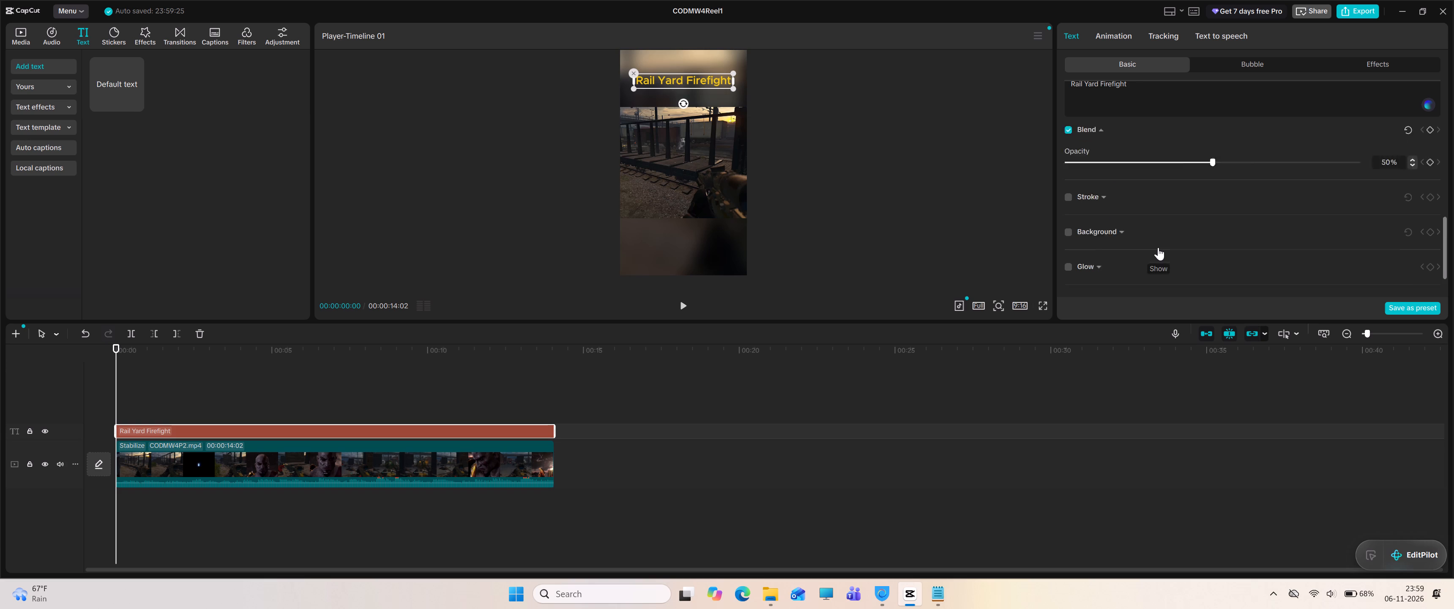
pyautogui.scroll(8, 1158, 247)
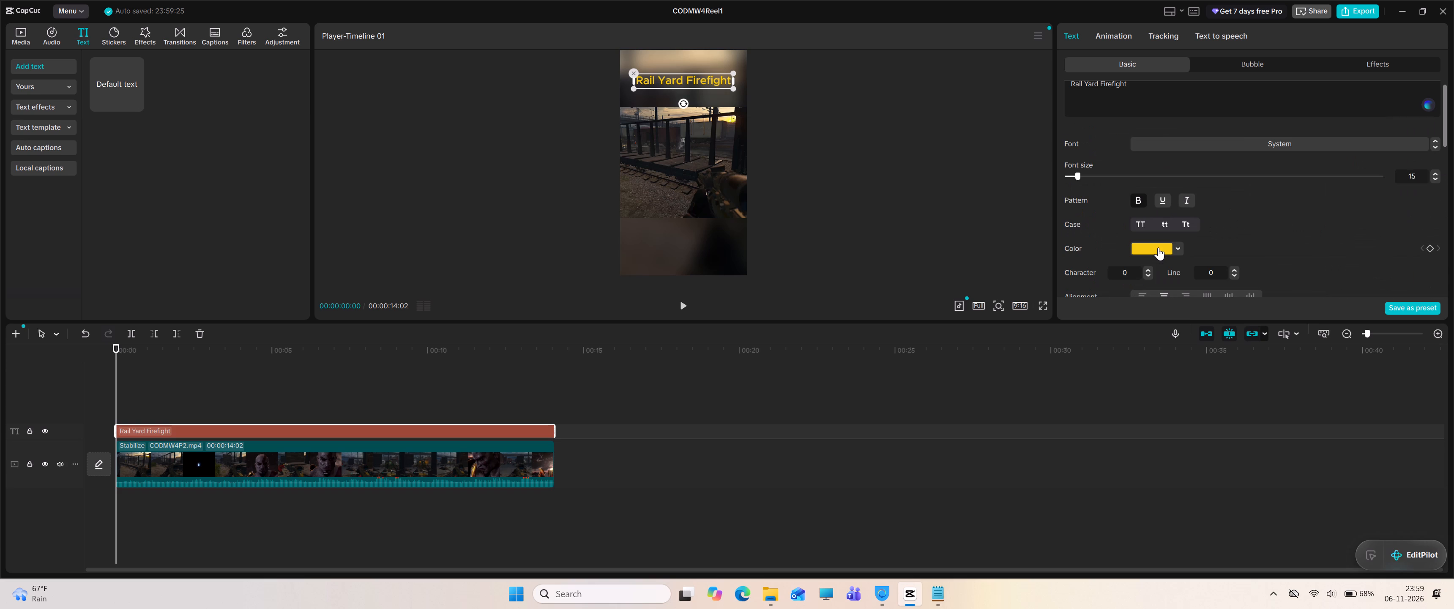
pyautogui.scroll(2, 1241, 224)
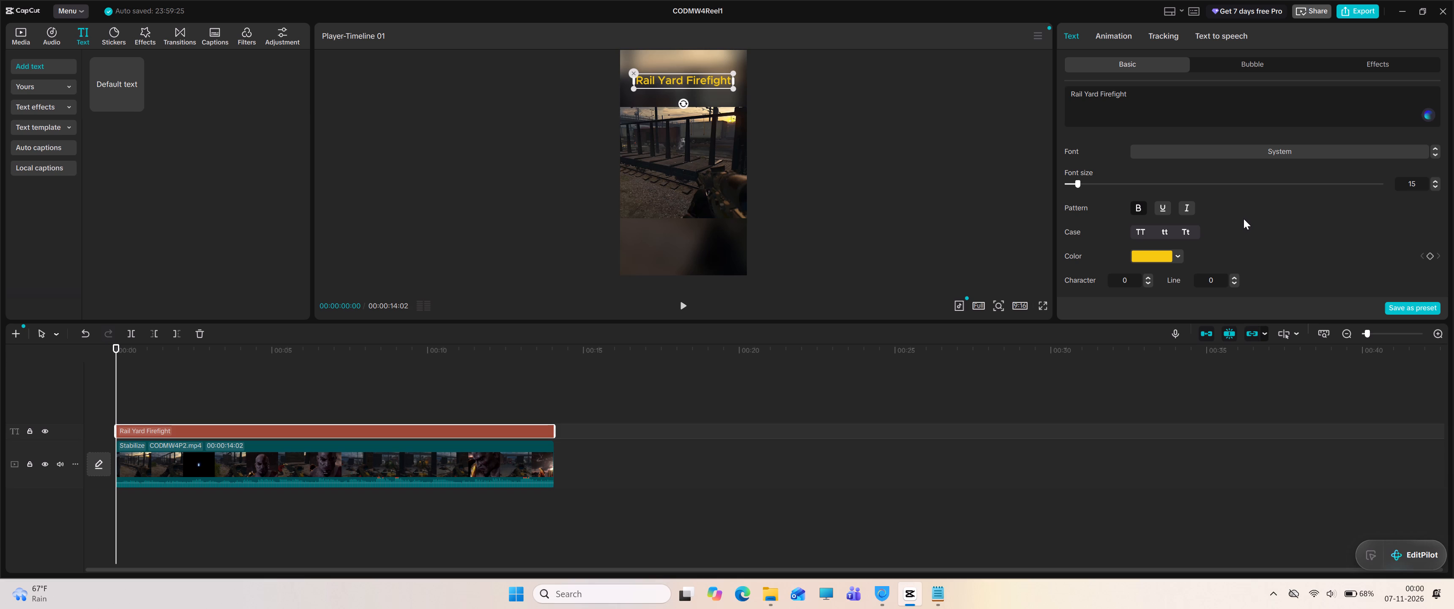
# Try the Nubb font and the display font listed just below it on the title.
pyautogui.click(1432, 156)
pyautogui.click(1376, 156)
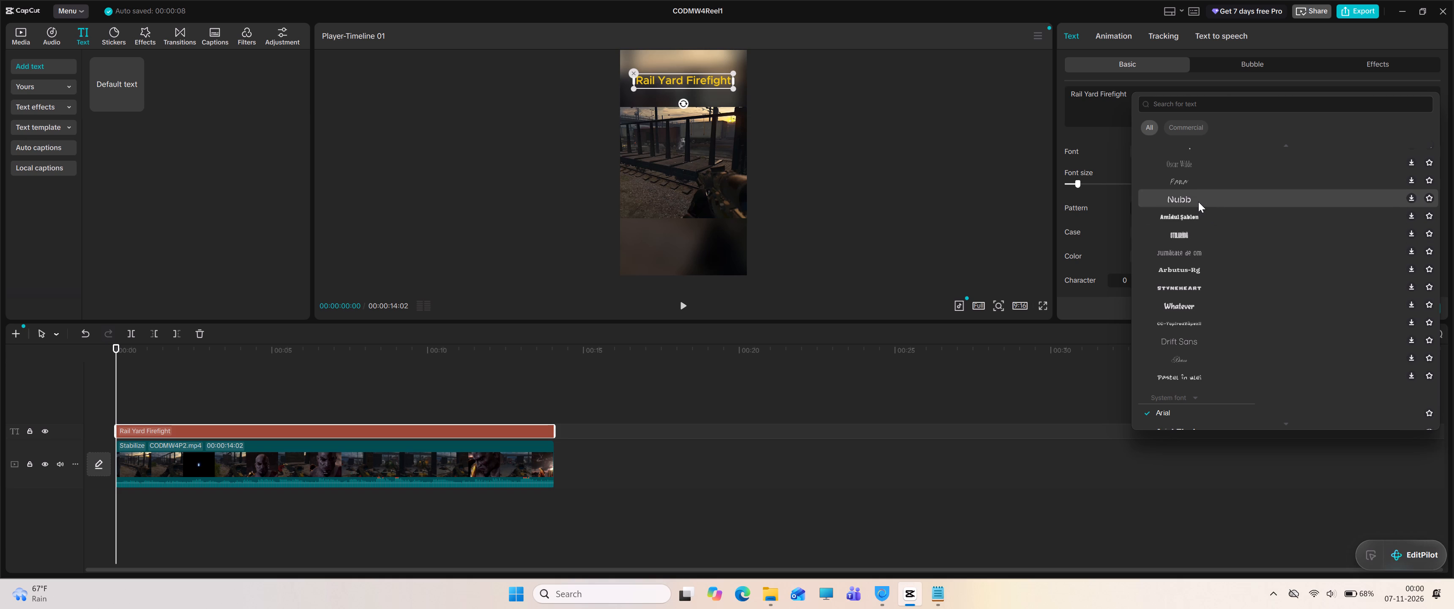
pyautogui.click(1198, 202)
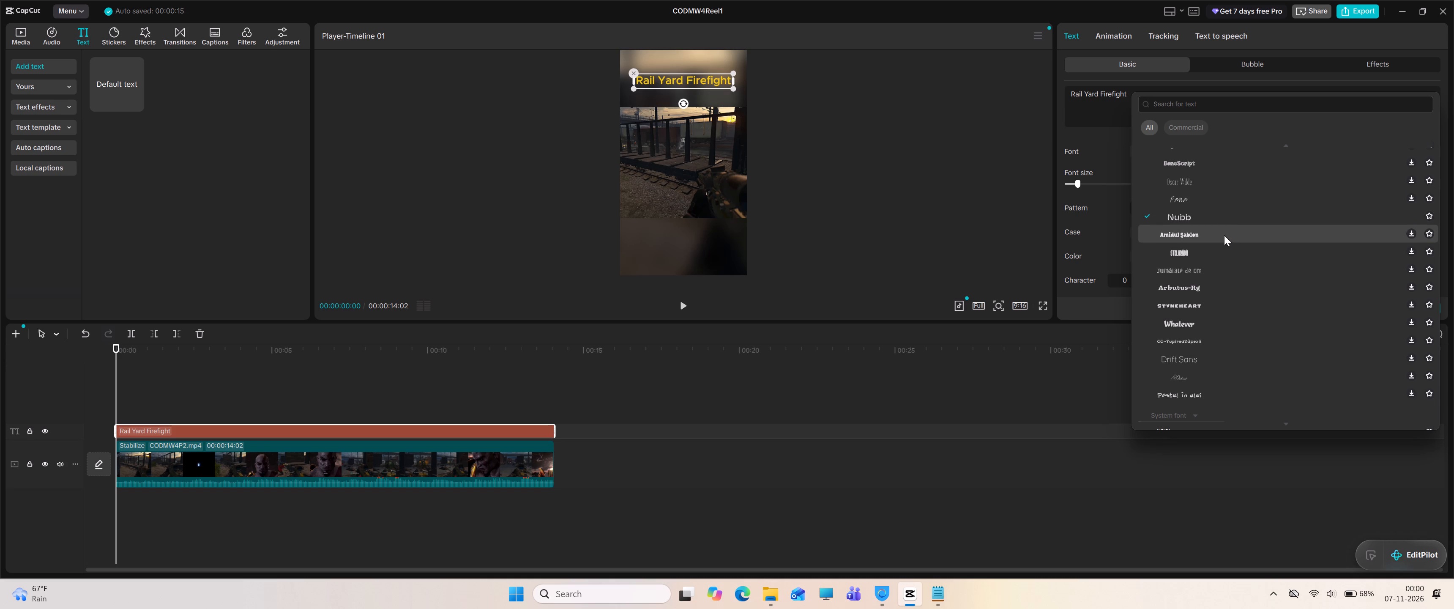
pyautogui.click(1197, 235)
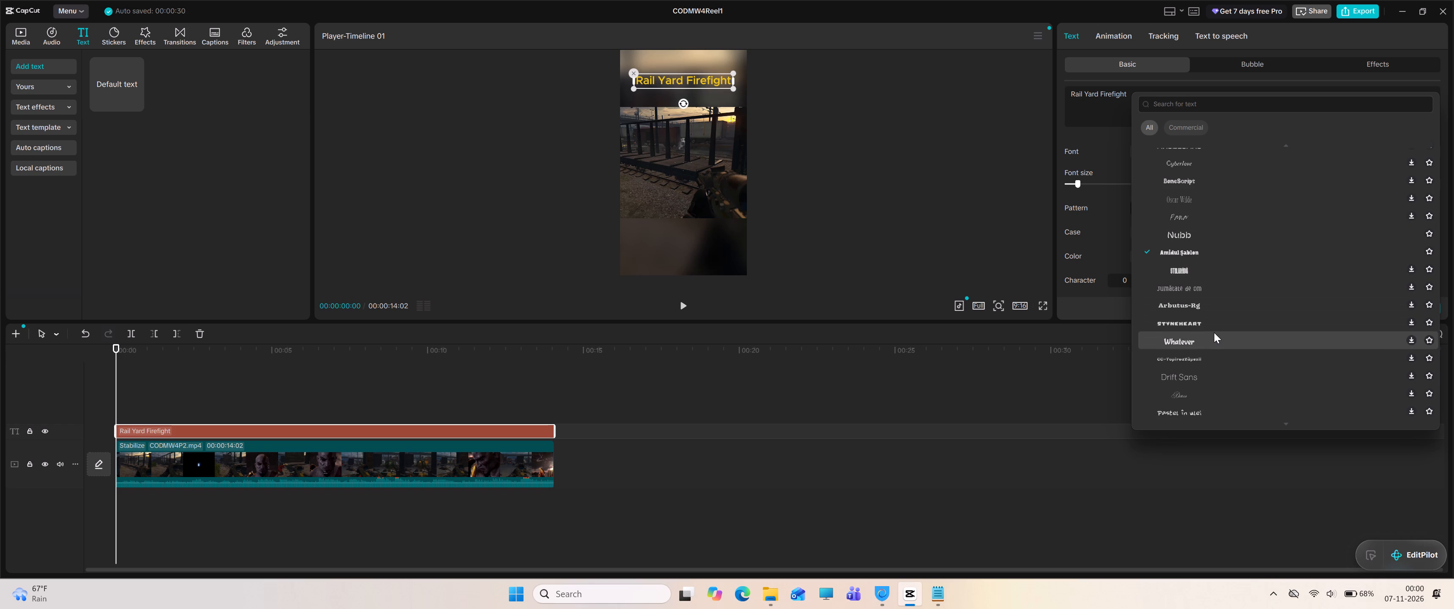
# Preview the system fonts on the "Rail Yard Firefight" title and set its font to MV Boli.
pyautogui.scroll(-2, 1197, 338)
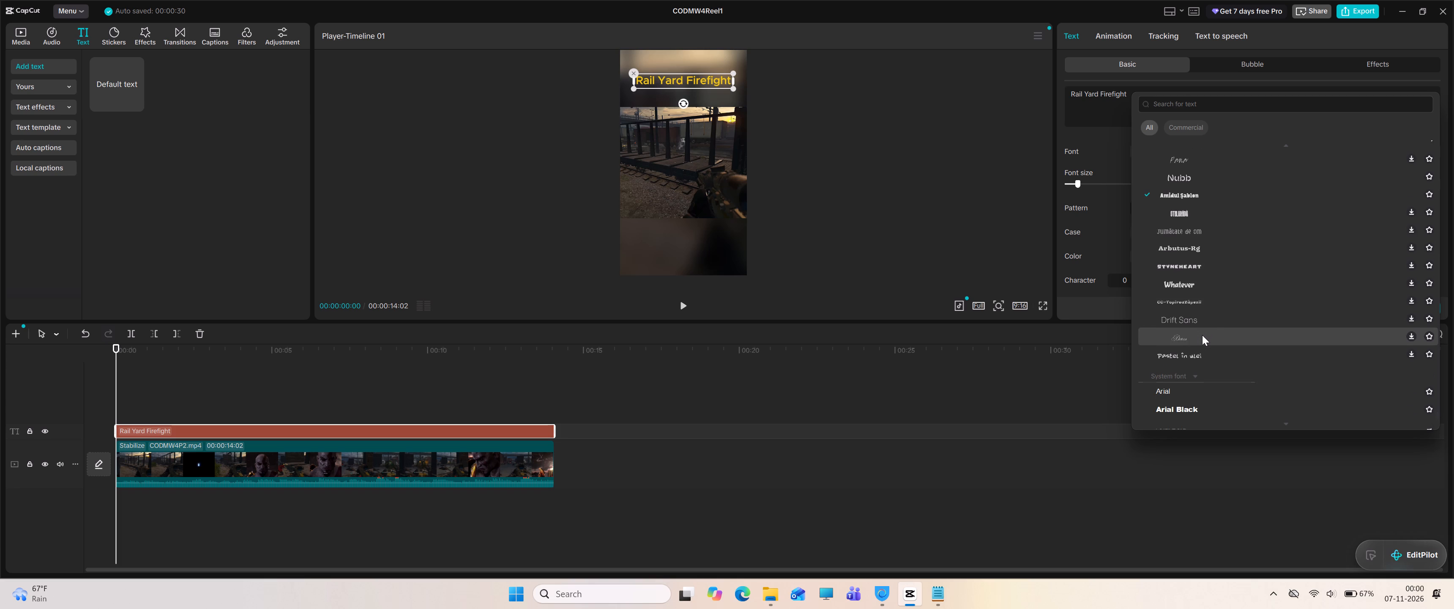
pyautogui.scroll(-3, 1201, 331)
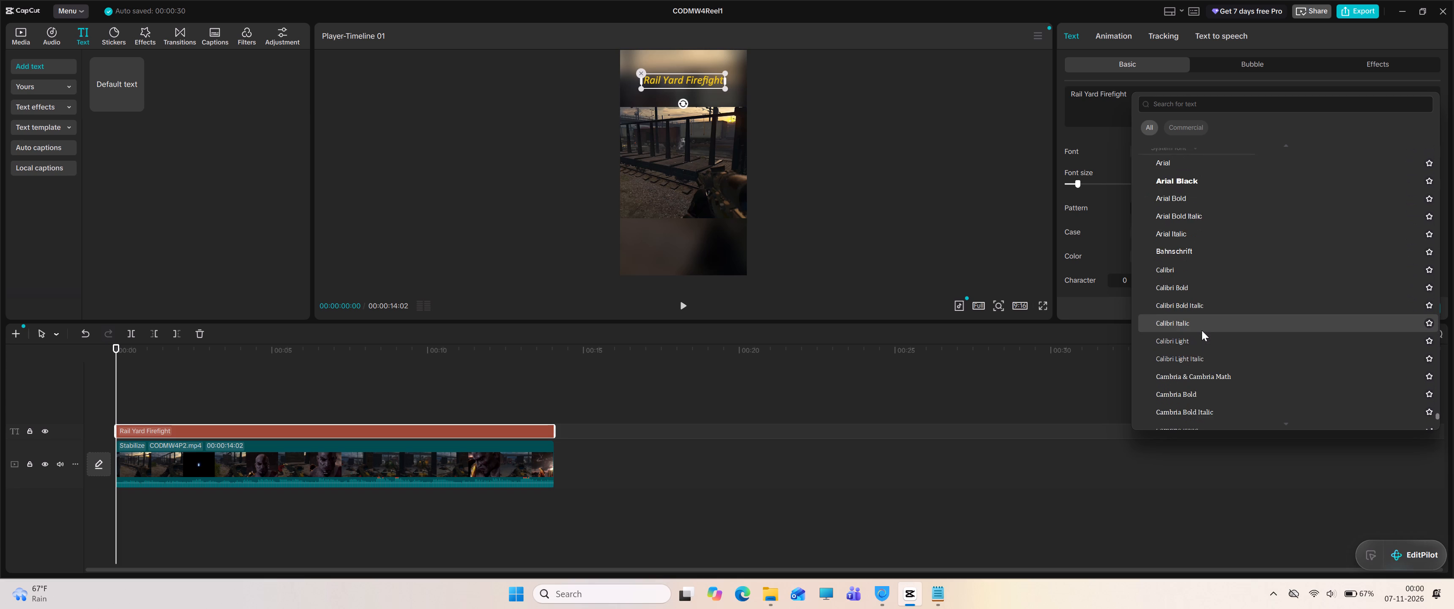
pyautogui.scroll(-1, 1202, 330)
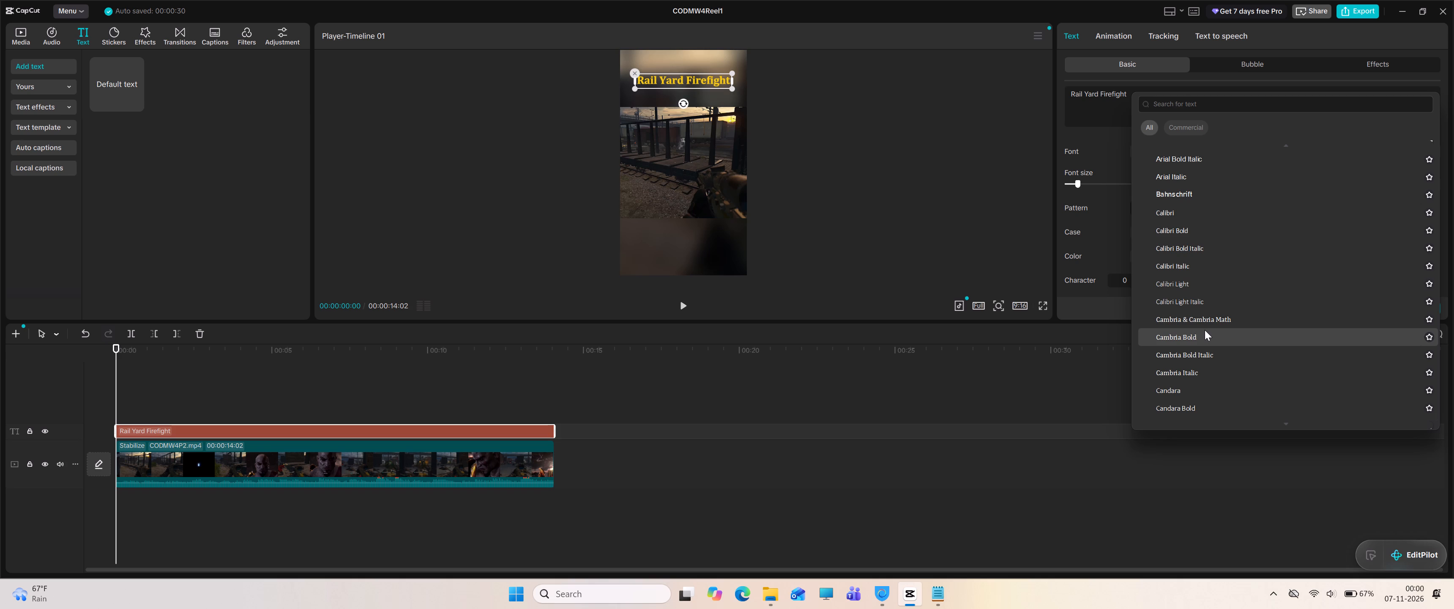
pyautogui.scroll(-1, 1205, 330)
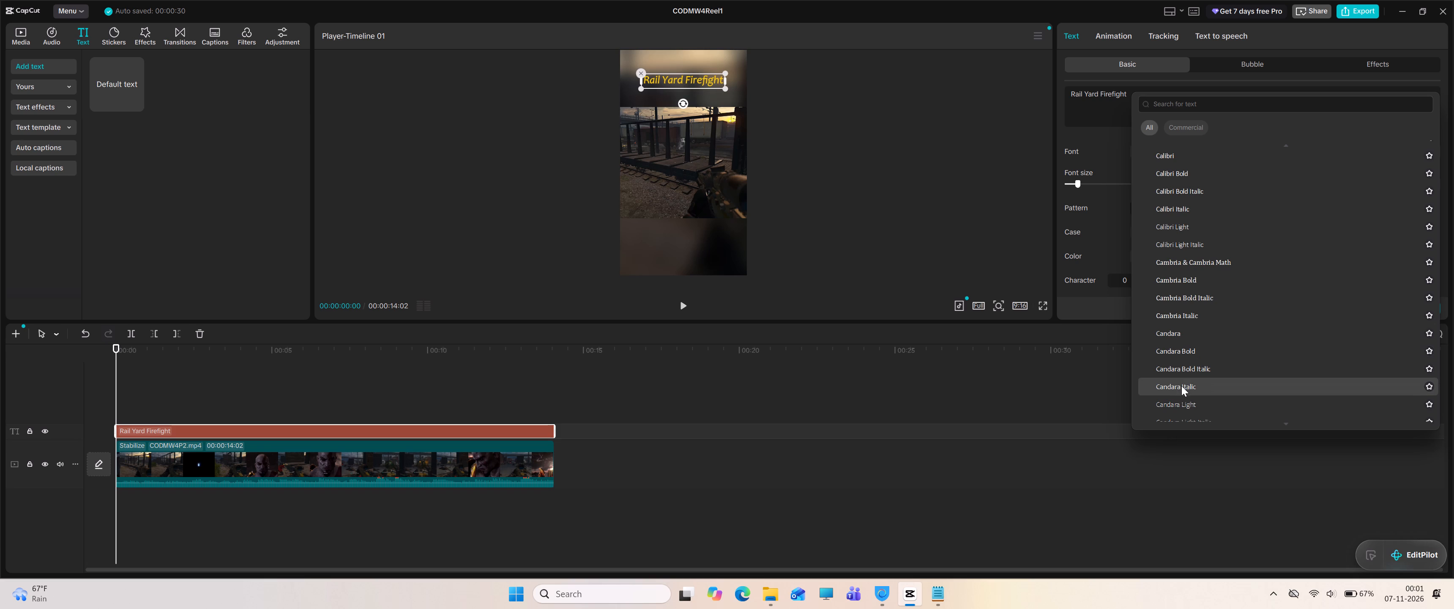
pyautogui.scroll(-2, 1182, 401)
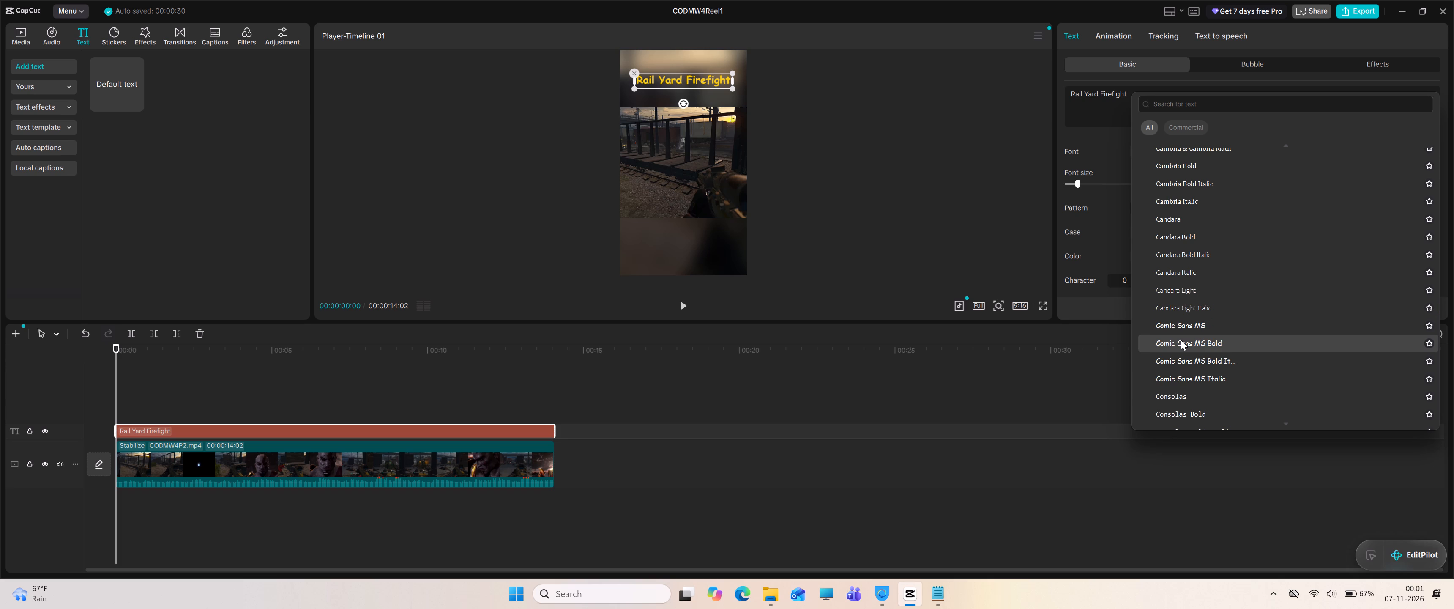
pyautogui.scroll(-1, 1180, 351)
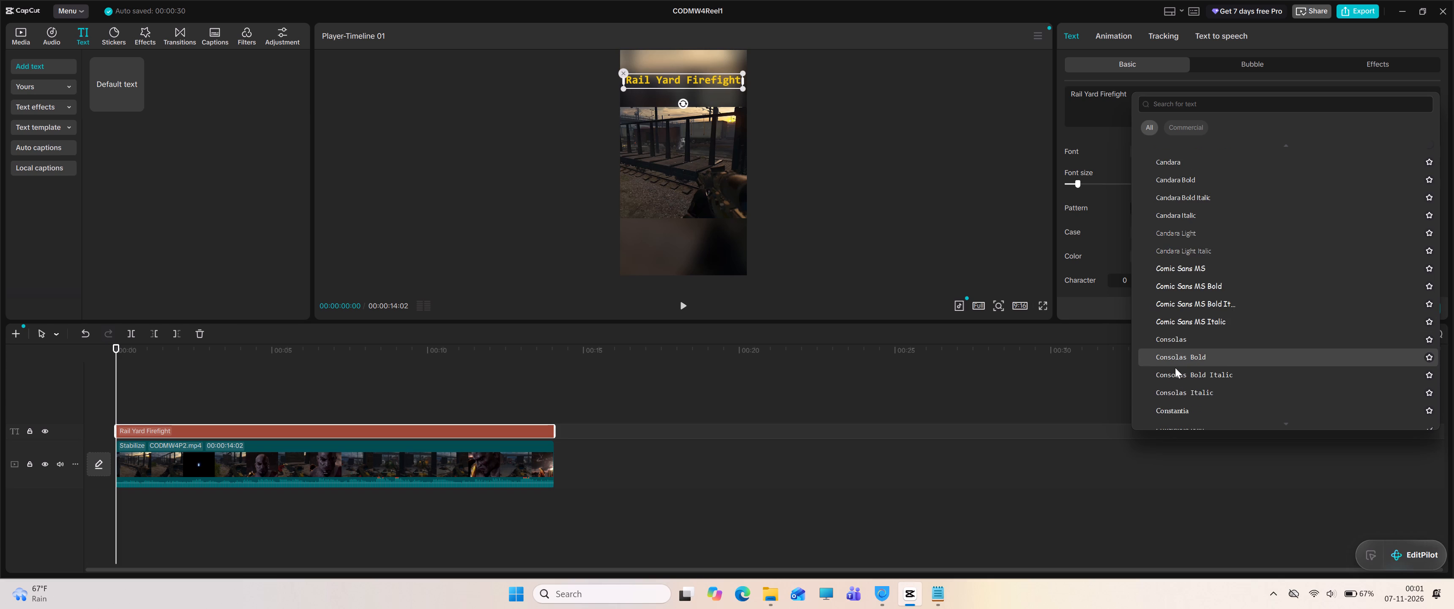
pyautogui.scroll(-2, 1175, 379)
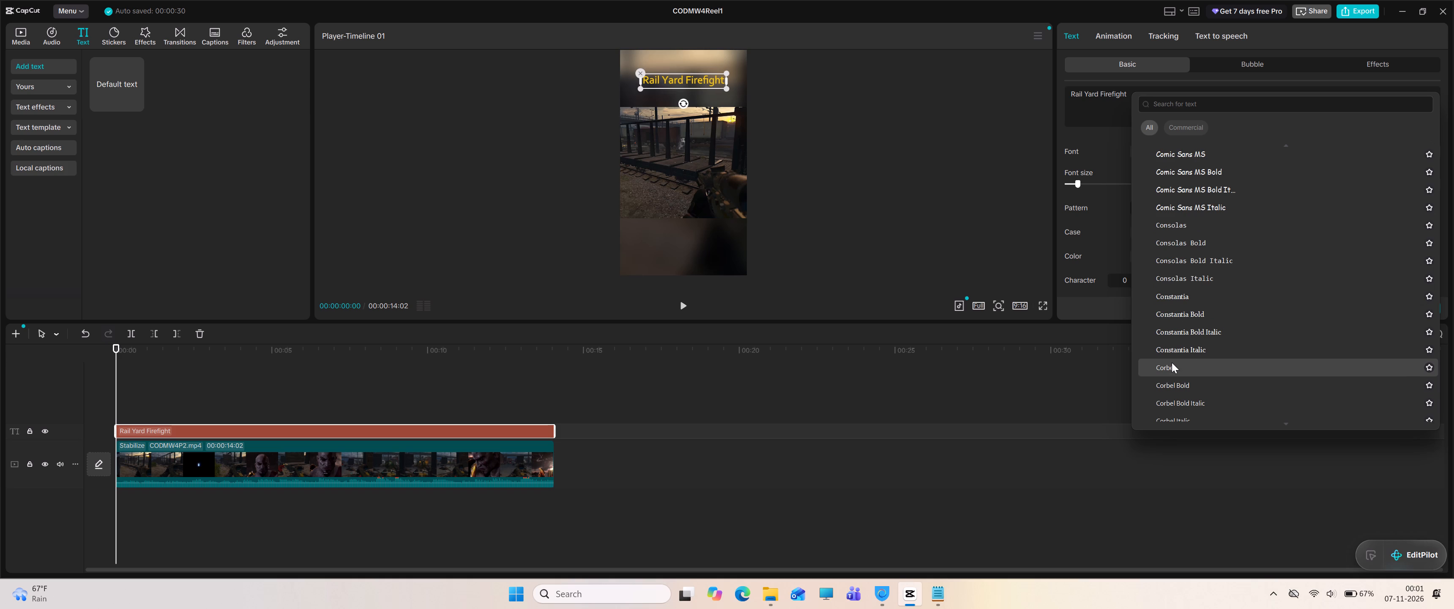
pyautogui.scroll(-2, 1179, 387)
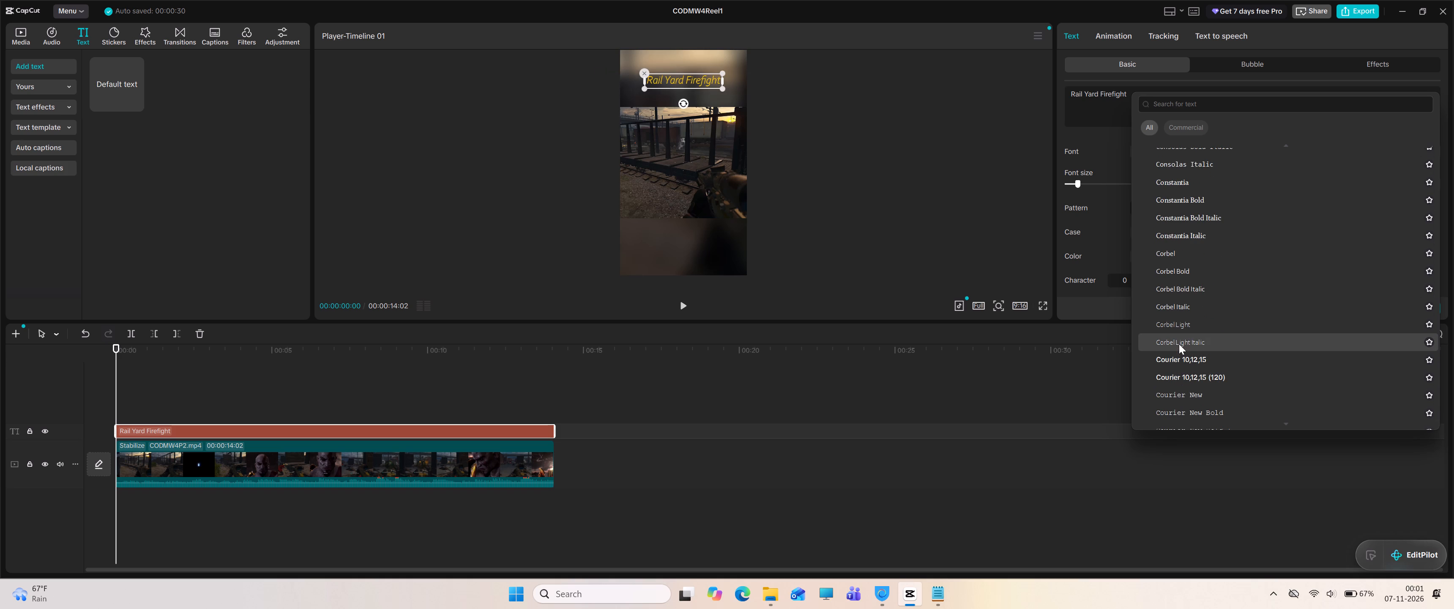
pyautogui.scroll(-1, 1197, 385)
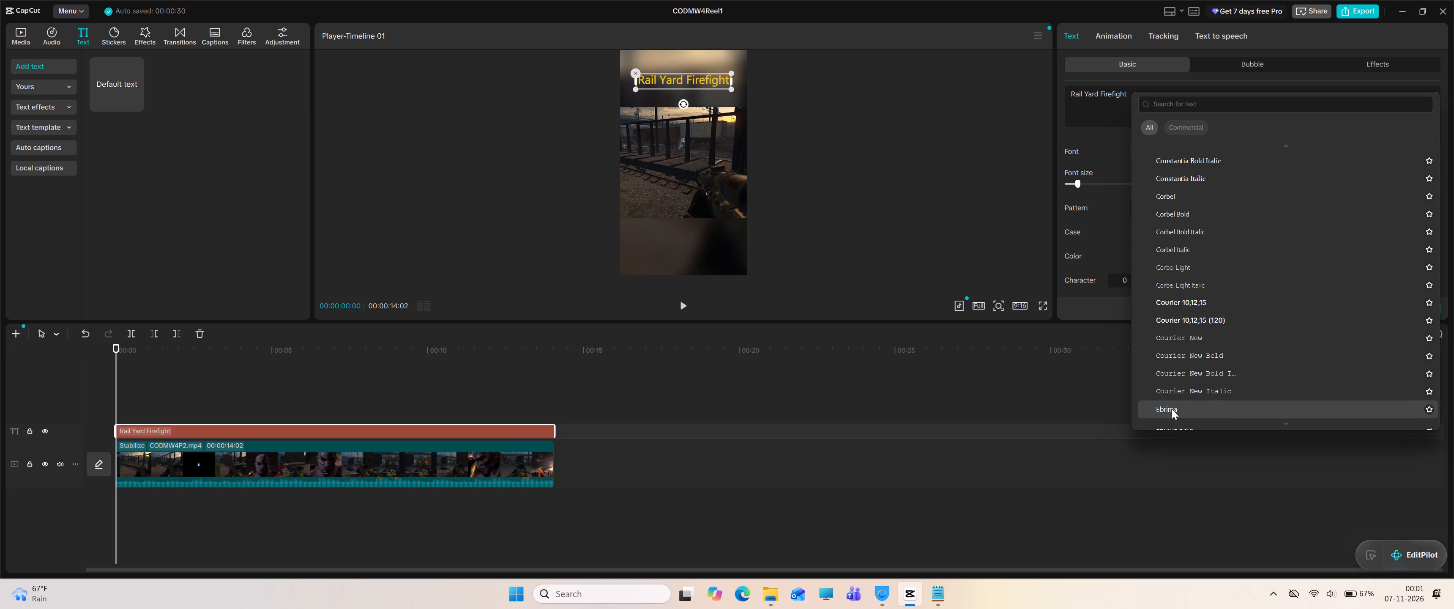
pyautogui.scroll(-1, 1172, 409)
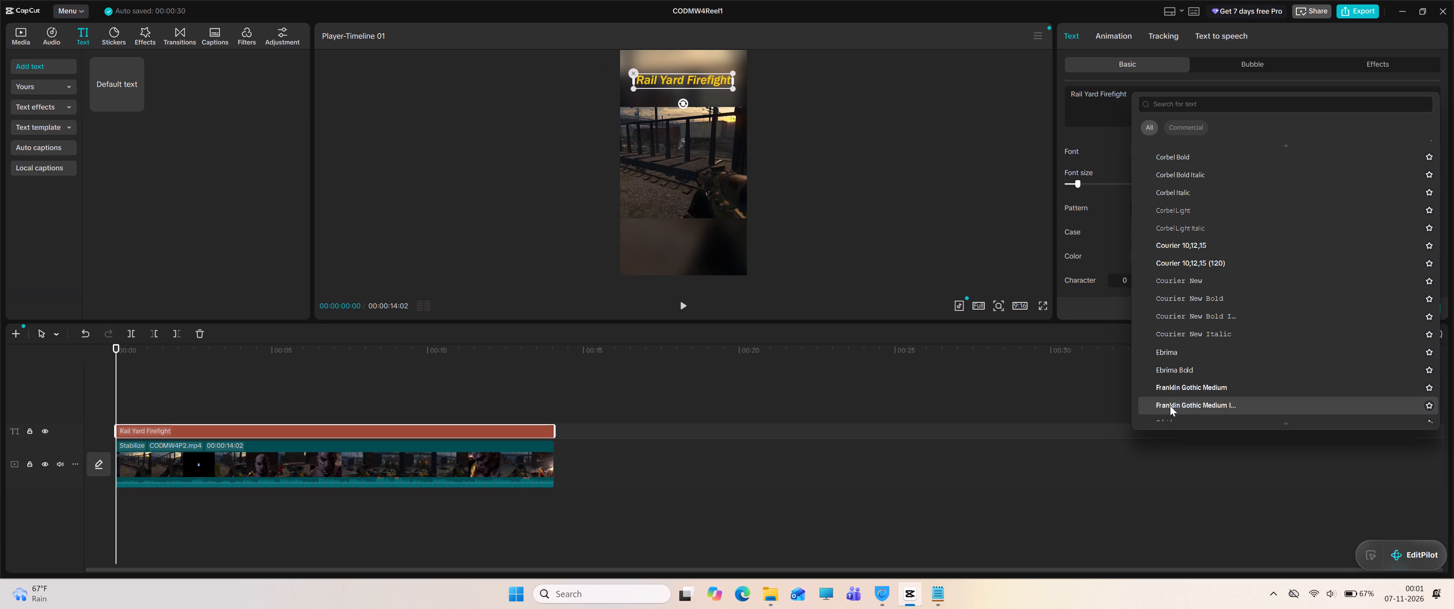
pyautogui.scroll(-2, 1170, 406)
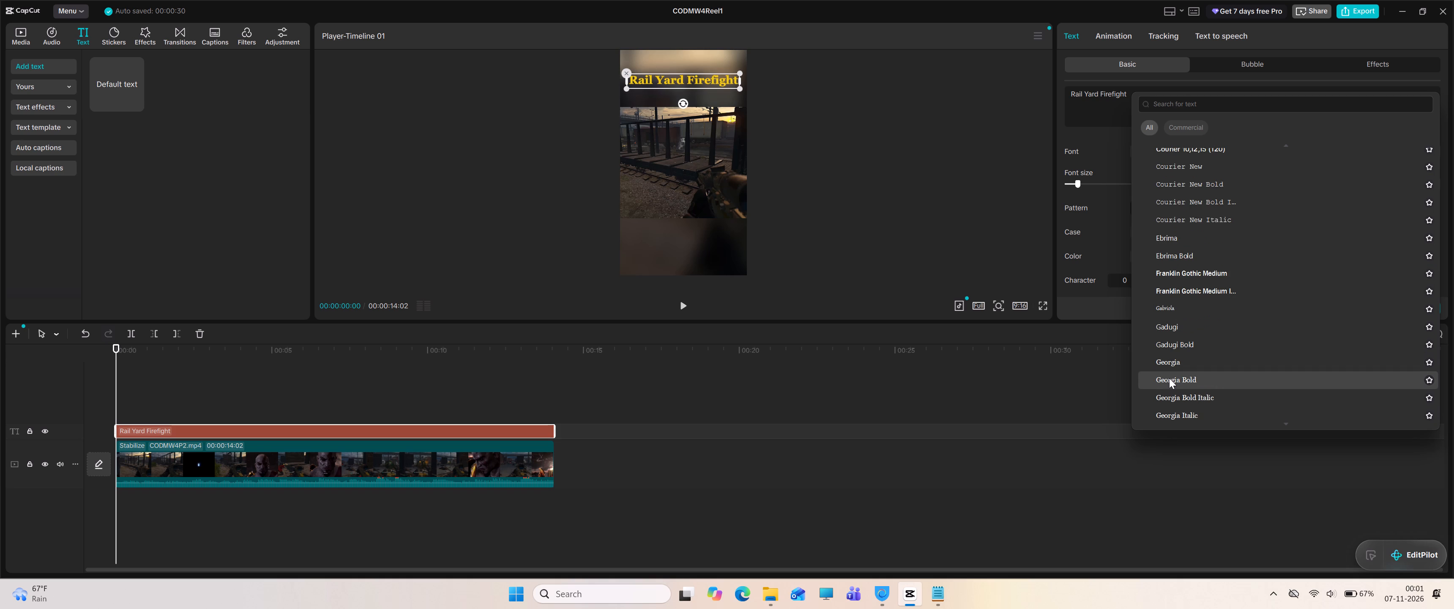
pyautogui.scroll(-2, 1181, 400)
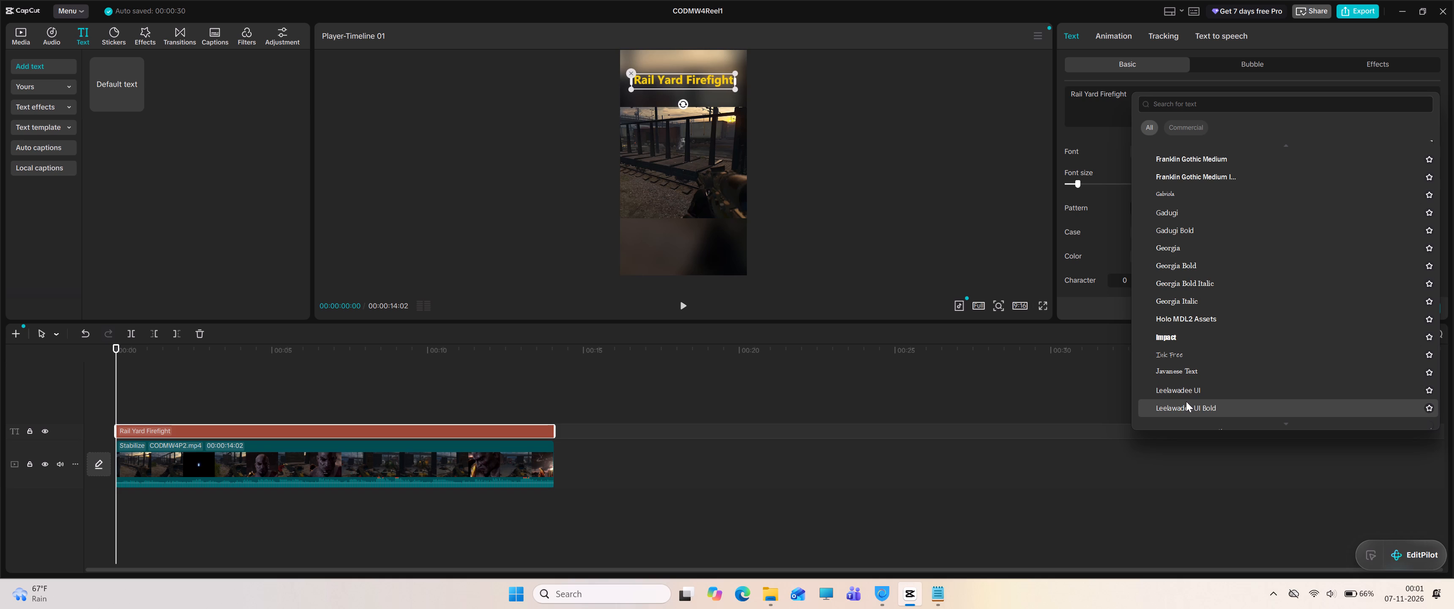
pyautogui.scroll(-2, 1186, 401)
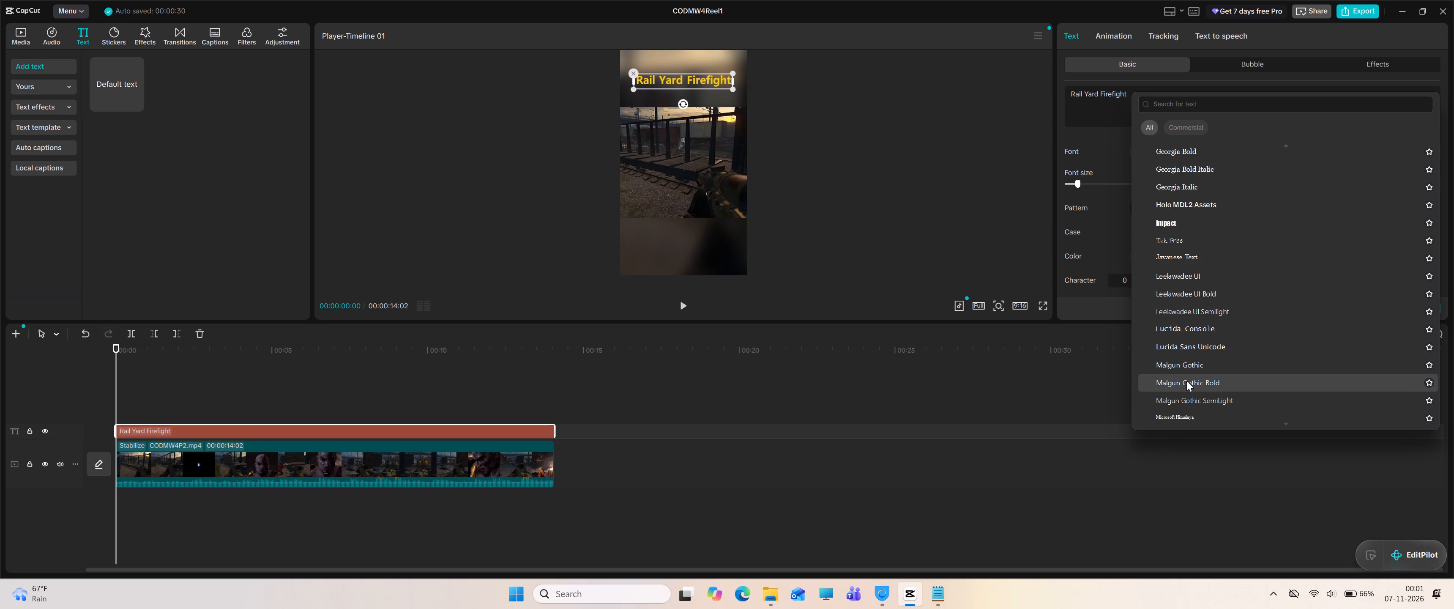
pyautogui.scroll(-2, 1184, 397)
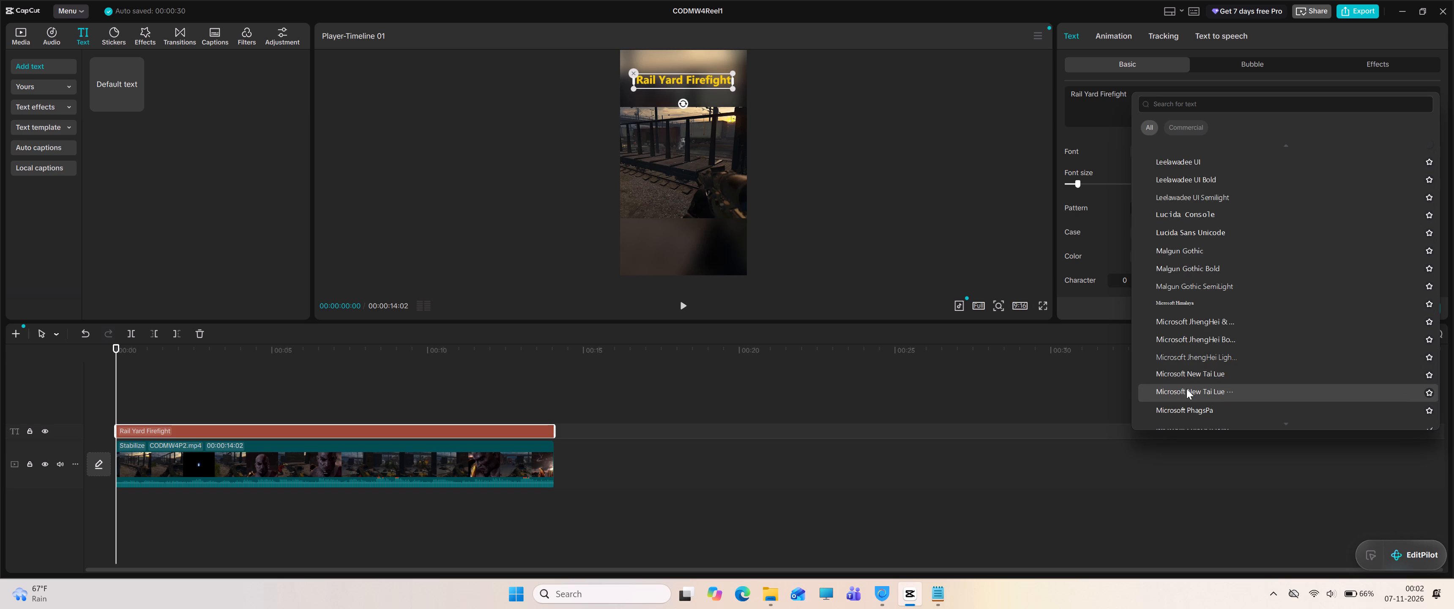
pyautogui.scroll(-3, 1186, 389)
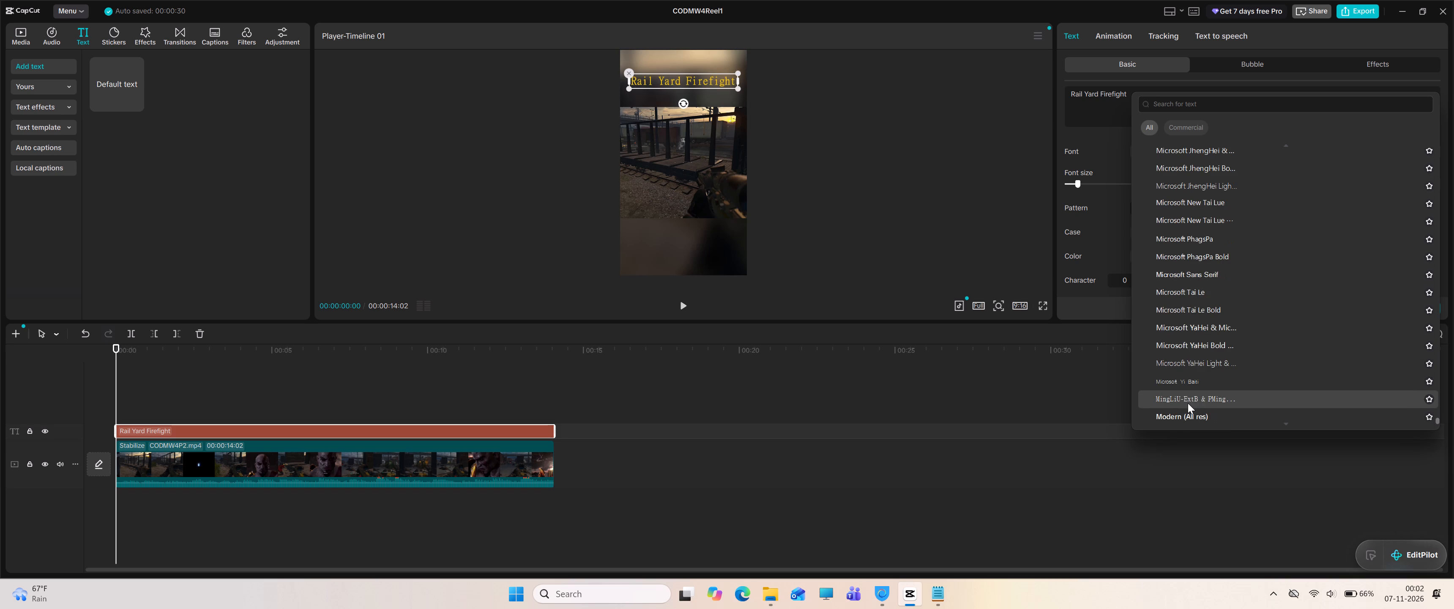
pyautogui.scroll(-1, 1188, 402)
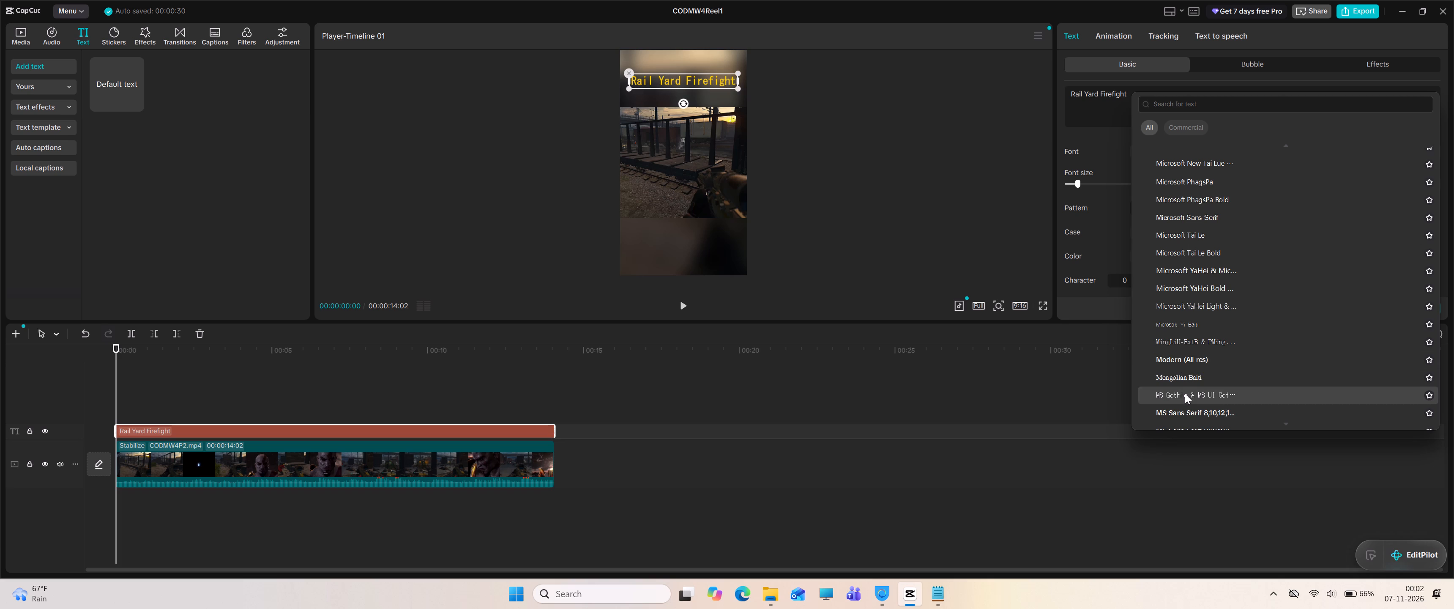
pyautogui.scroll(-1, 1186, 408)
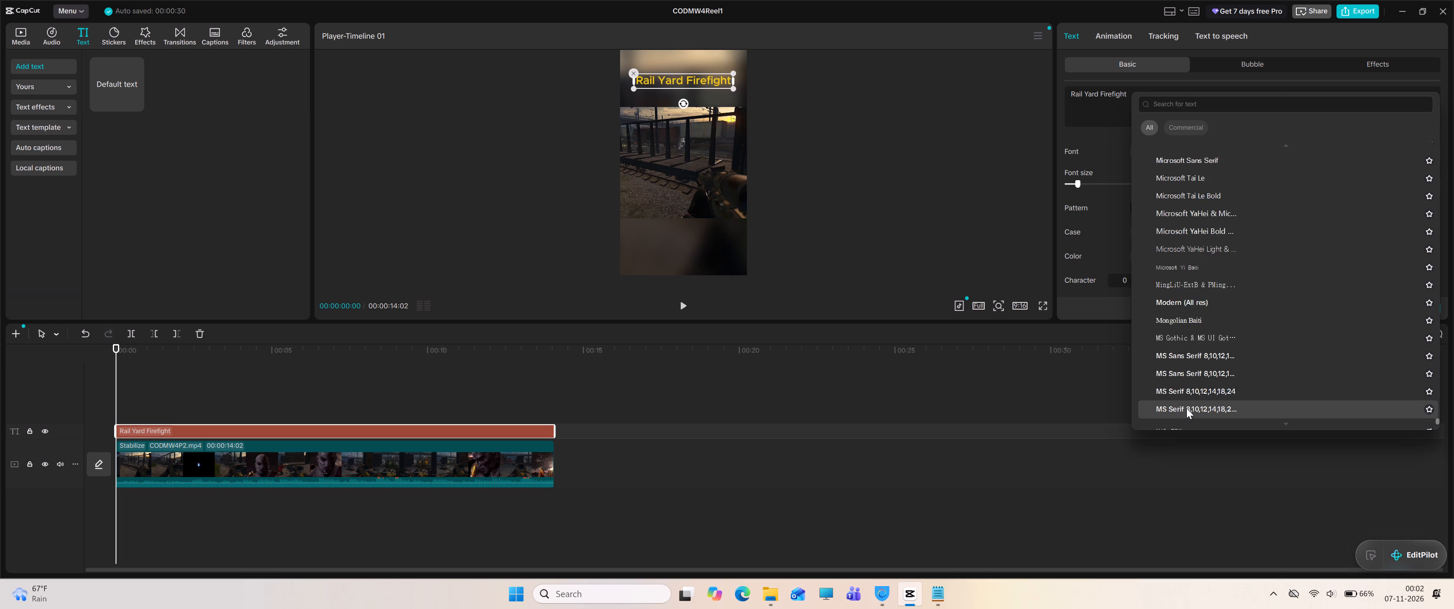
pyautogui.scroll(-1, 1186, 408)
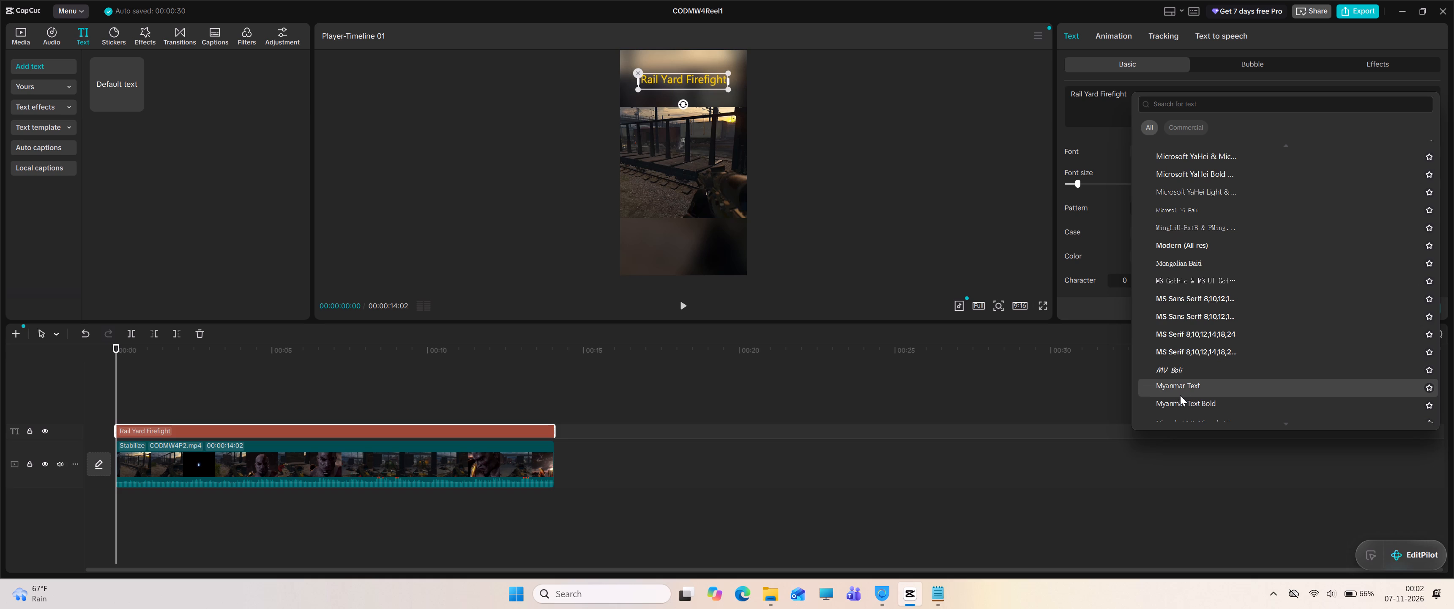
pyautogui.scroll(-2, 1181, 401)
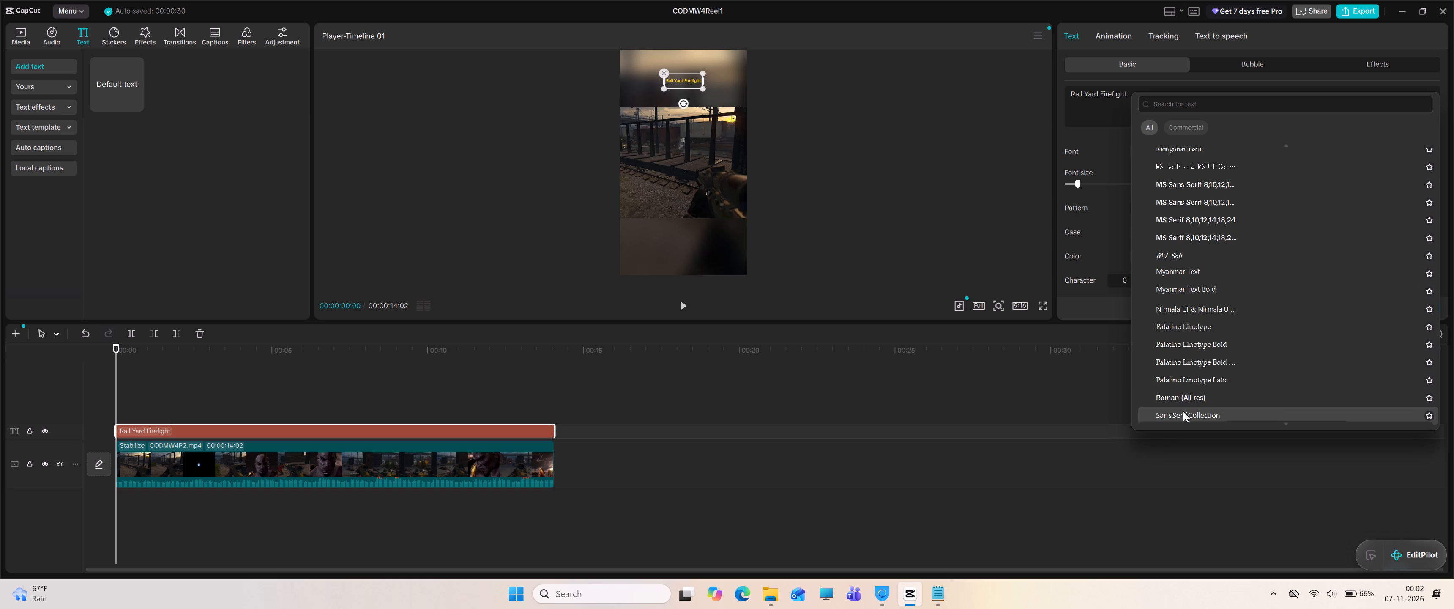
pyautogui.scroll(-1, 1183, 411)
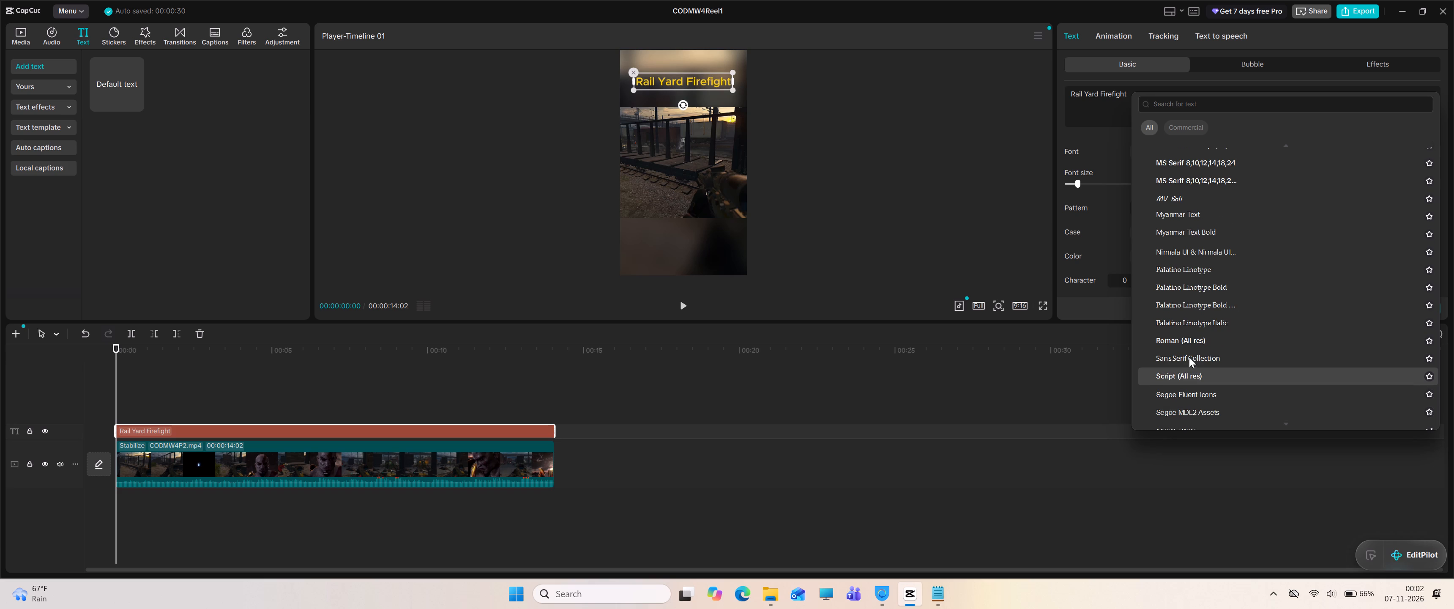
pyautogui.click(1167, 202)
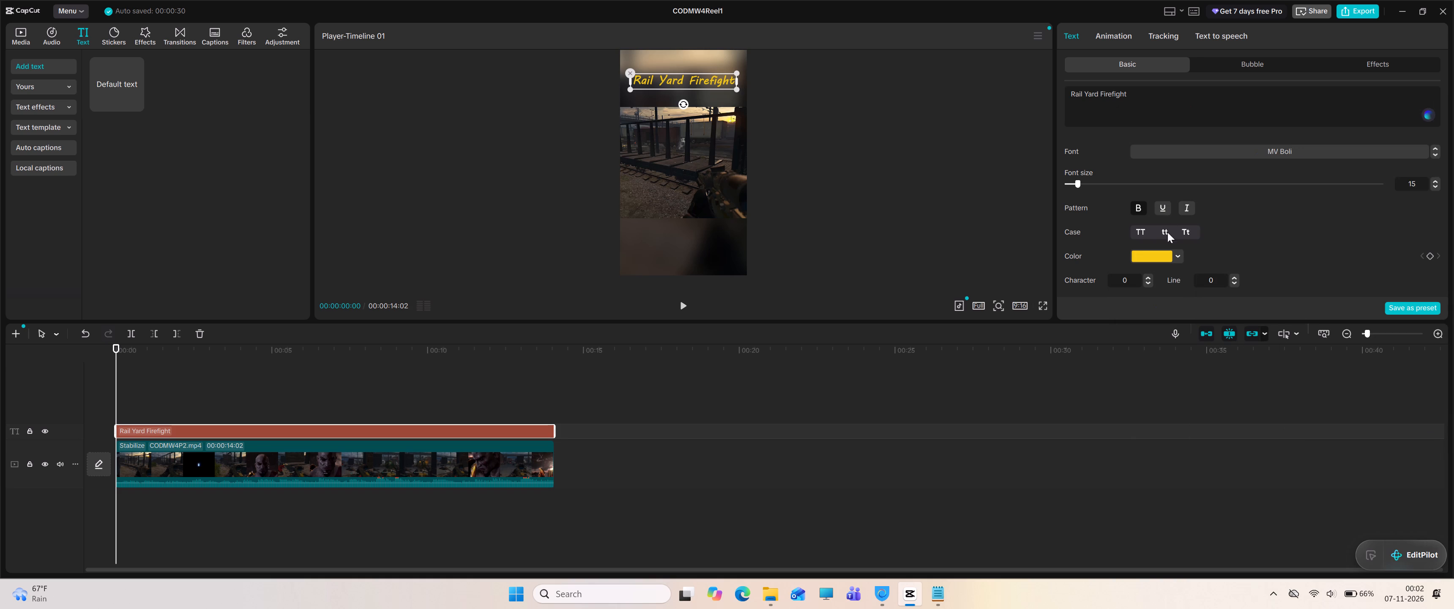
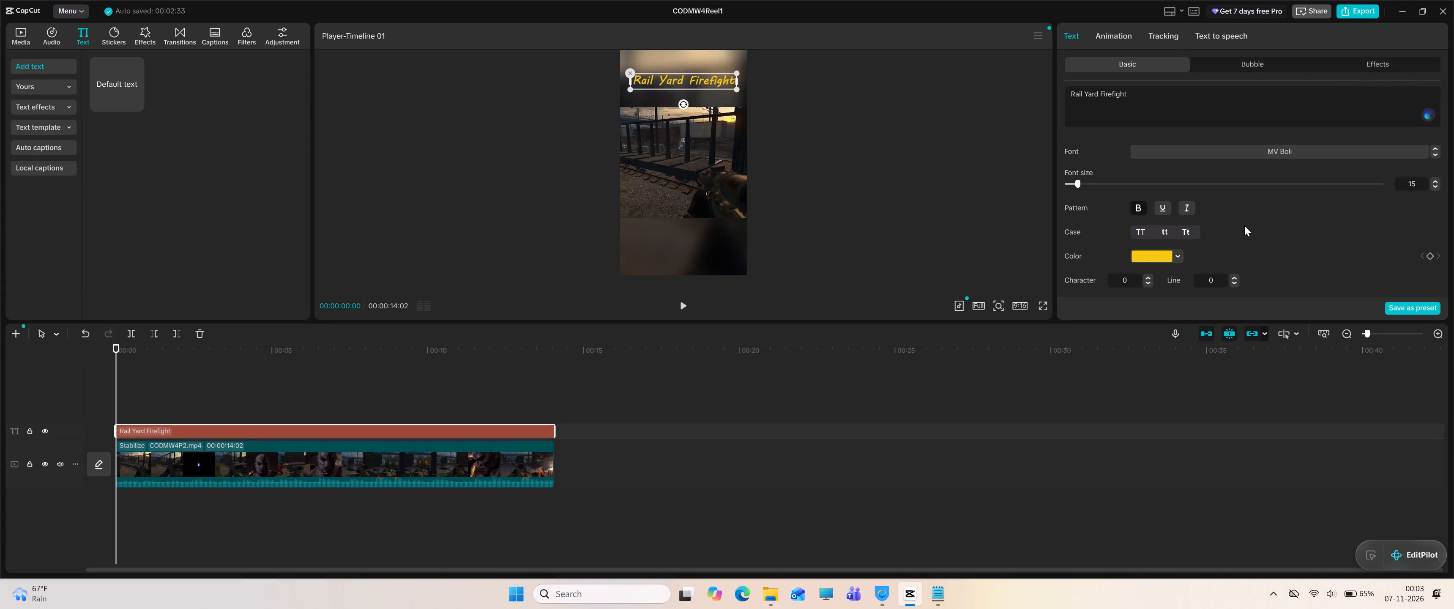
# Turn on a stroke outline for the "Rail Yard Firefight" title.
pyautogui.scroll(-1, 1244, 226)
pyautogui.scroll(-1, 1205, 252)
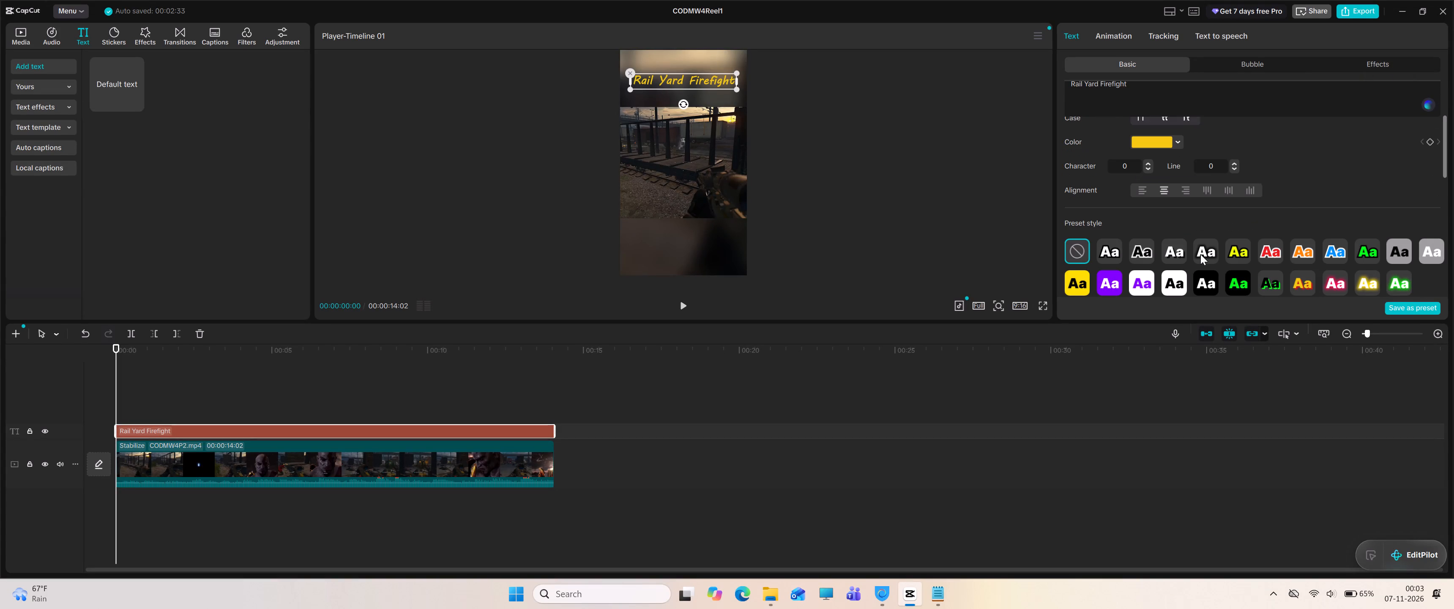
pyautogui.scroll(-3, 1200, 254)
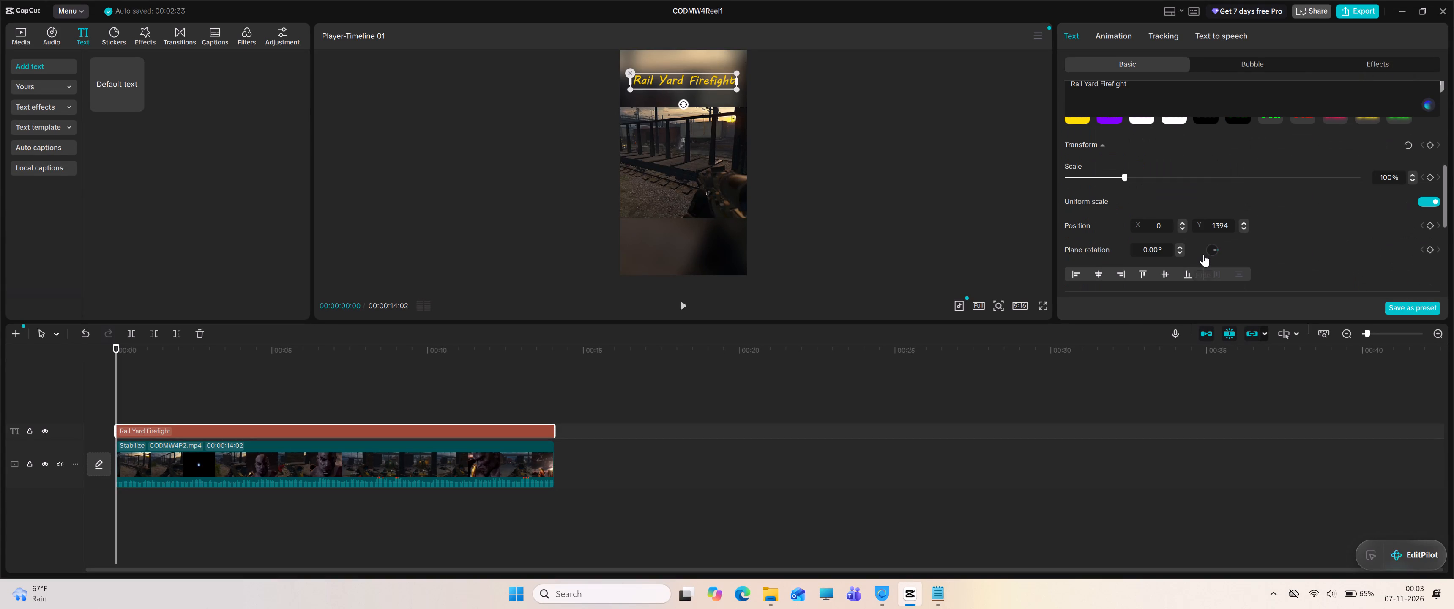
pyautogui.scroll(-3, 1203, 254)
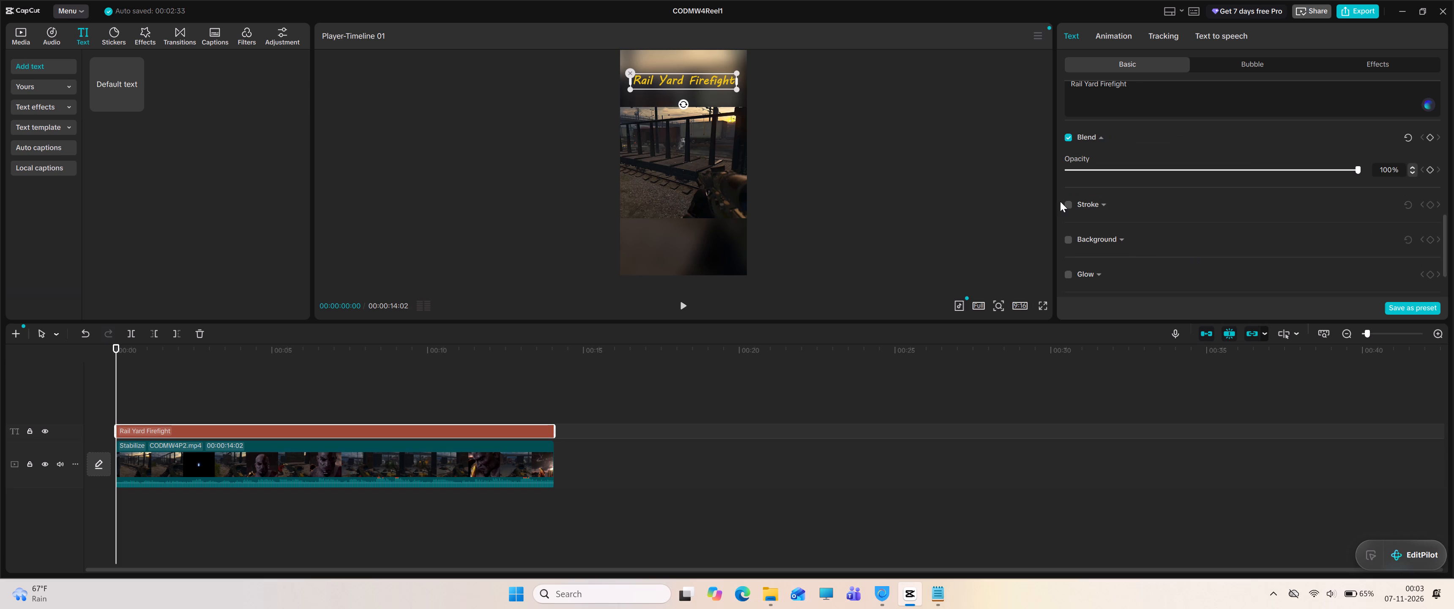
pyautogui.click(1067, 203)
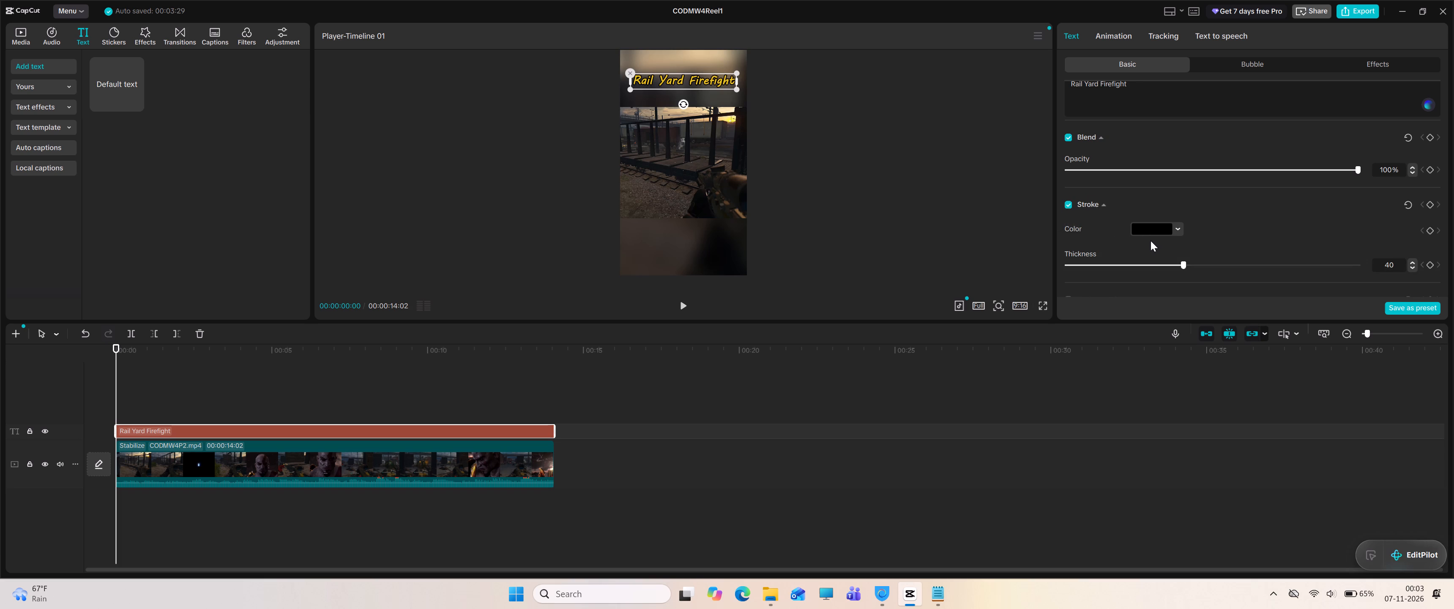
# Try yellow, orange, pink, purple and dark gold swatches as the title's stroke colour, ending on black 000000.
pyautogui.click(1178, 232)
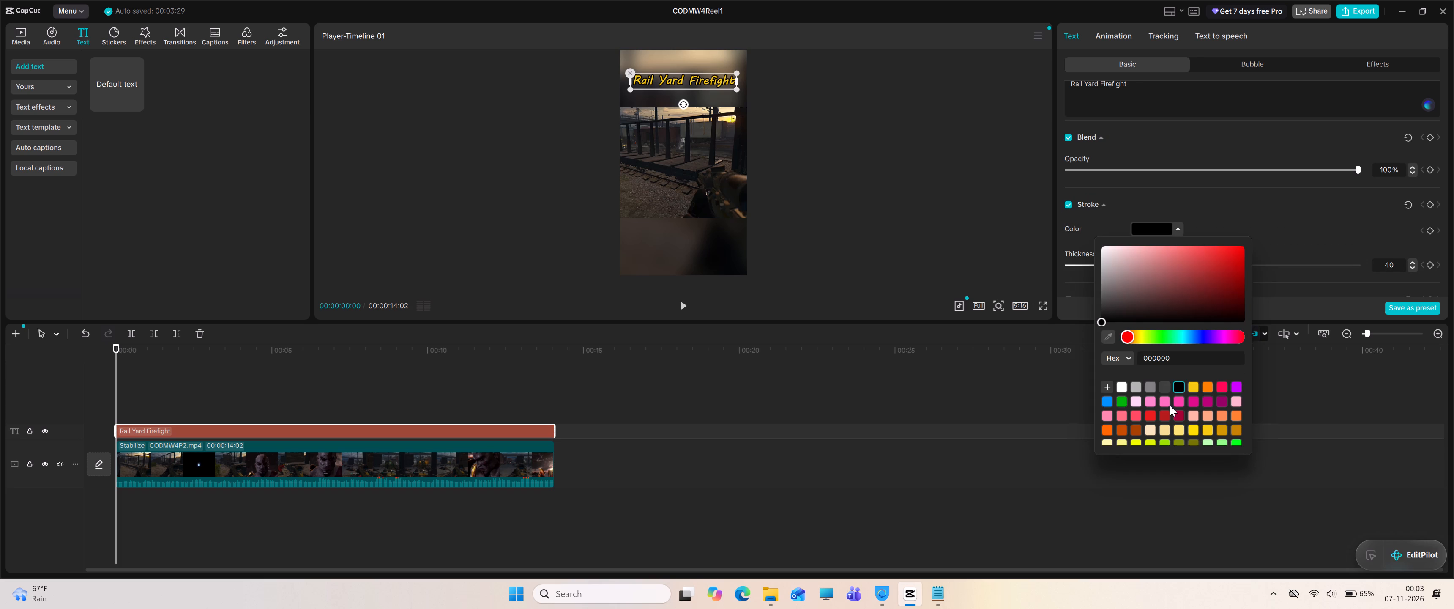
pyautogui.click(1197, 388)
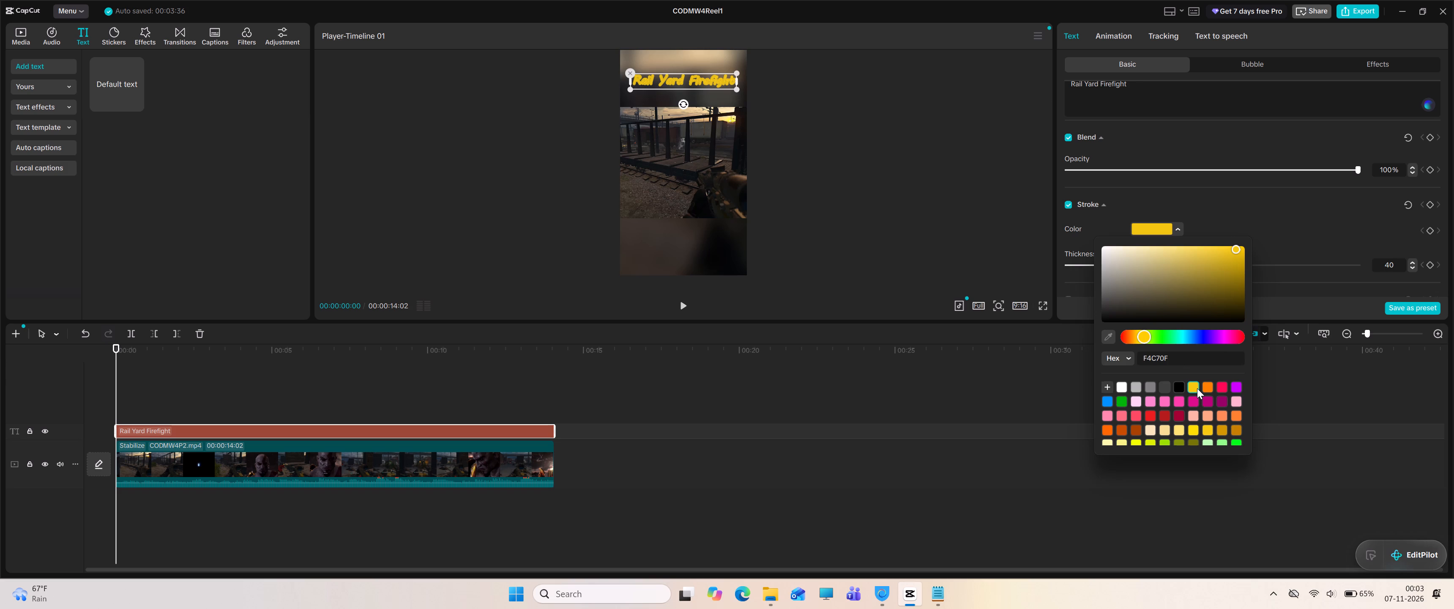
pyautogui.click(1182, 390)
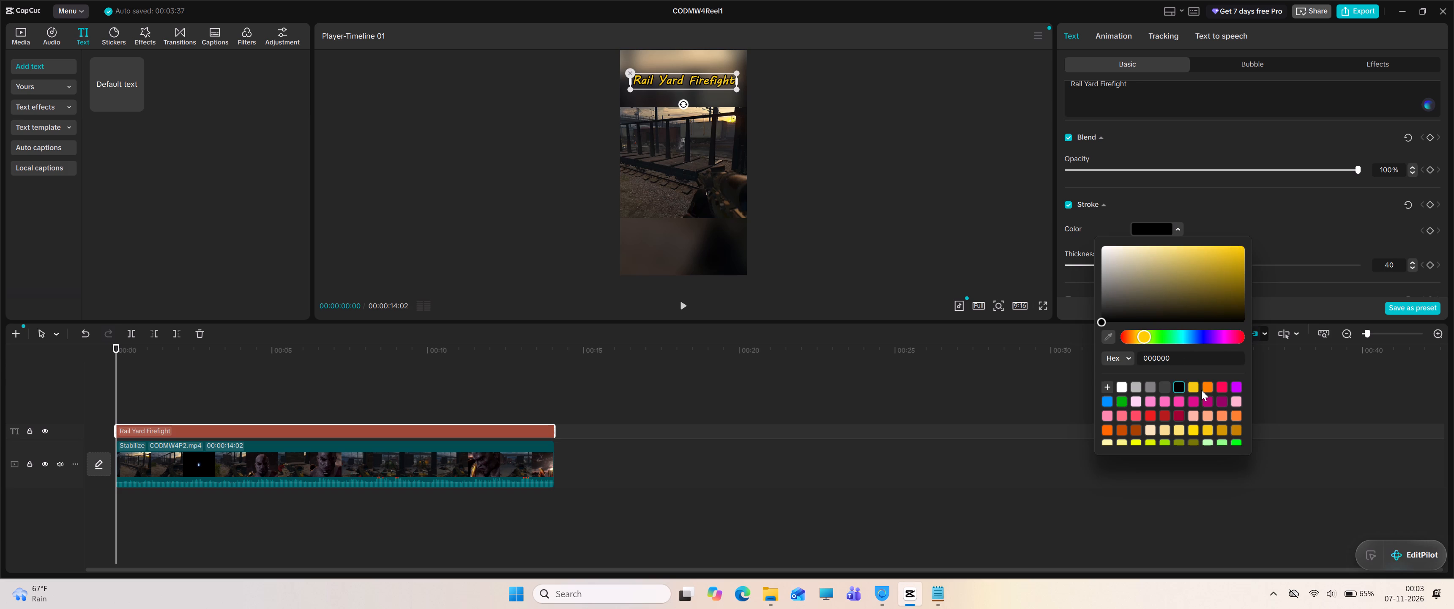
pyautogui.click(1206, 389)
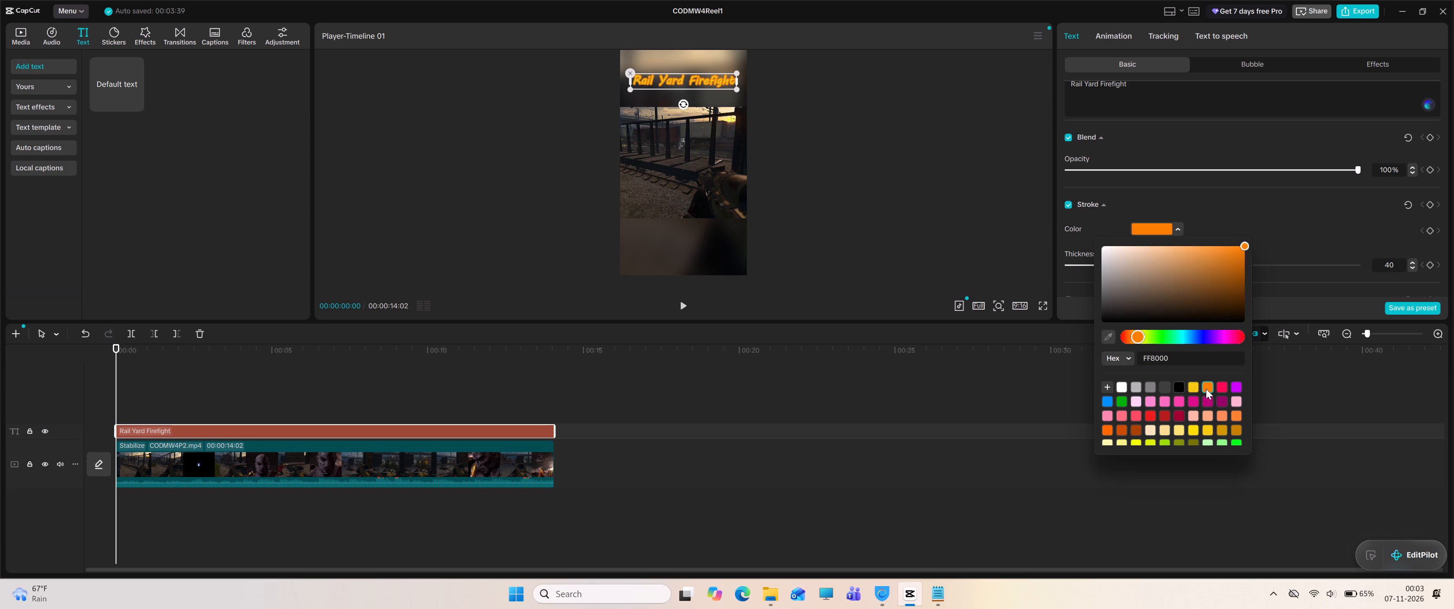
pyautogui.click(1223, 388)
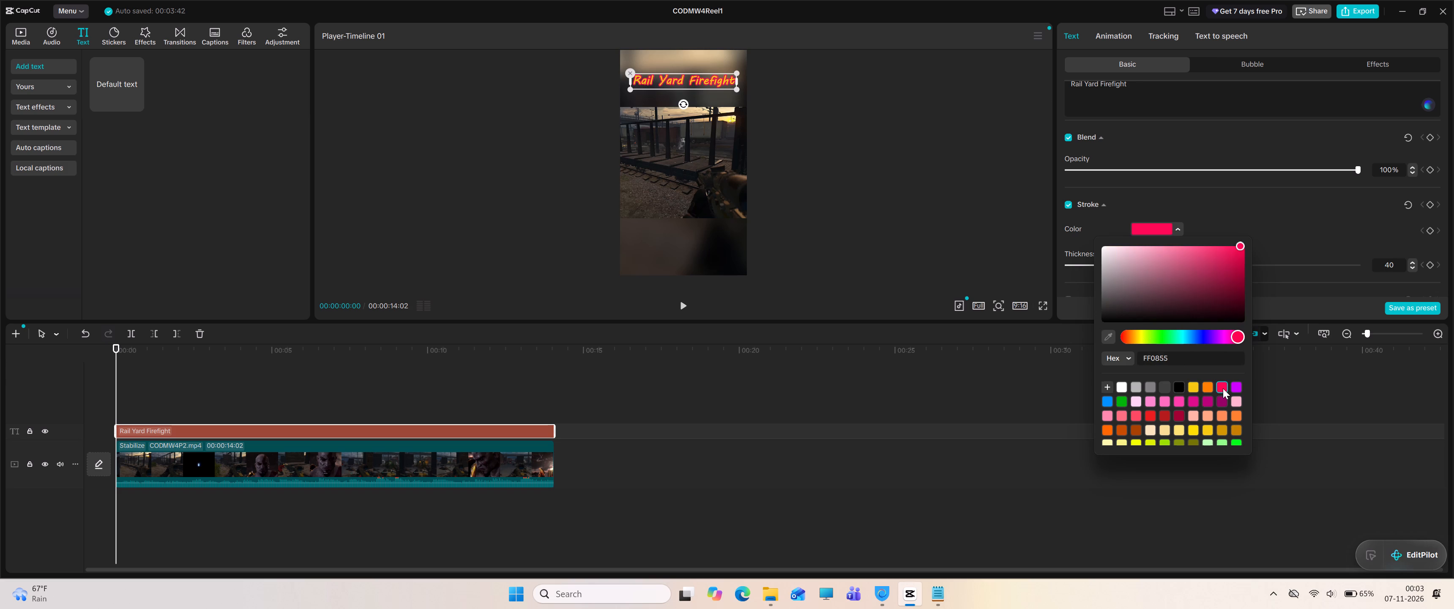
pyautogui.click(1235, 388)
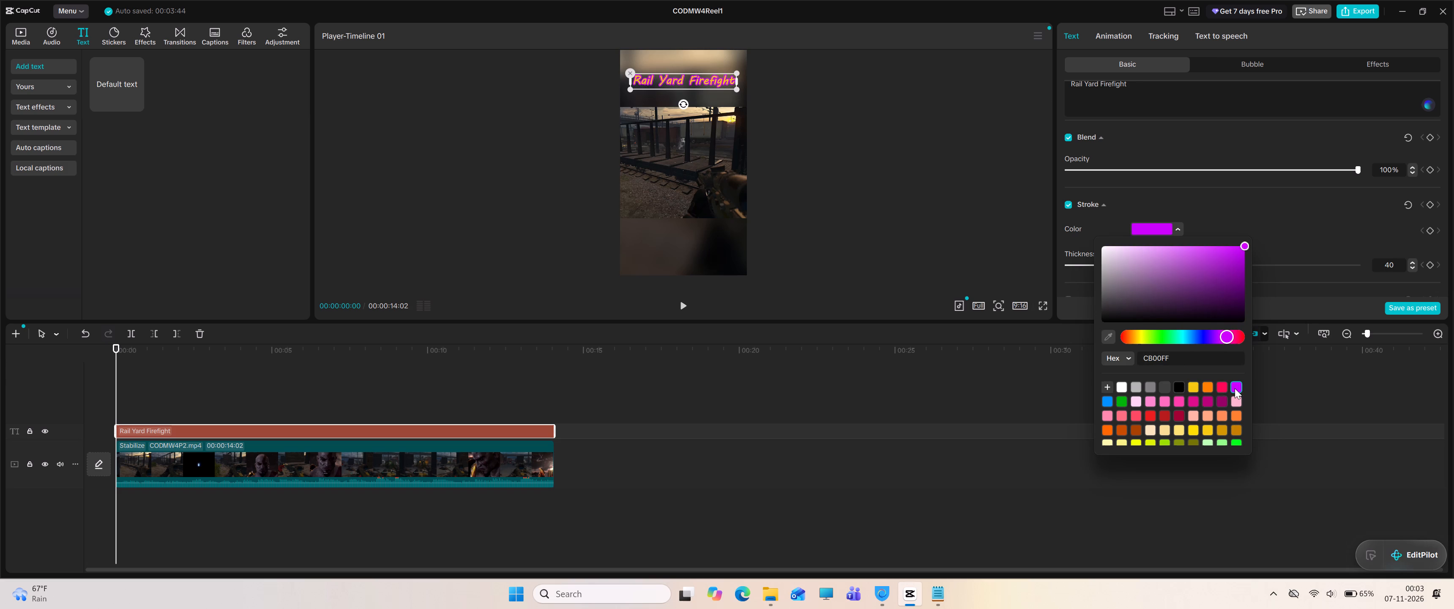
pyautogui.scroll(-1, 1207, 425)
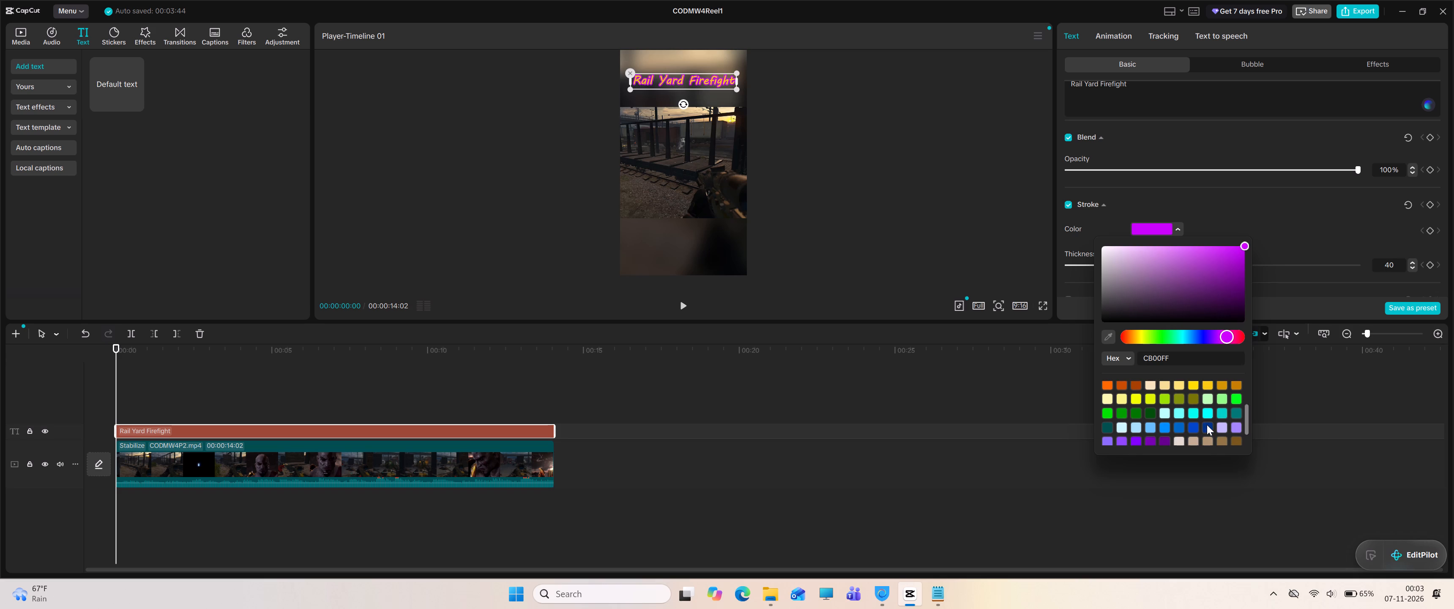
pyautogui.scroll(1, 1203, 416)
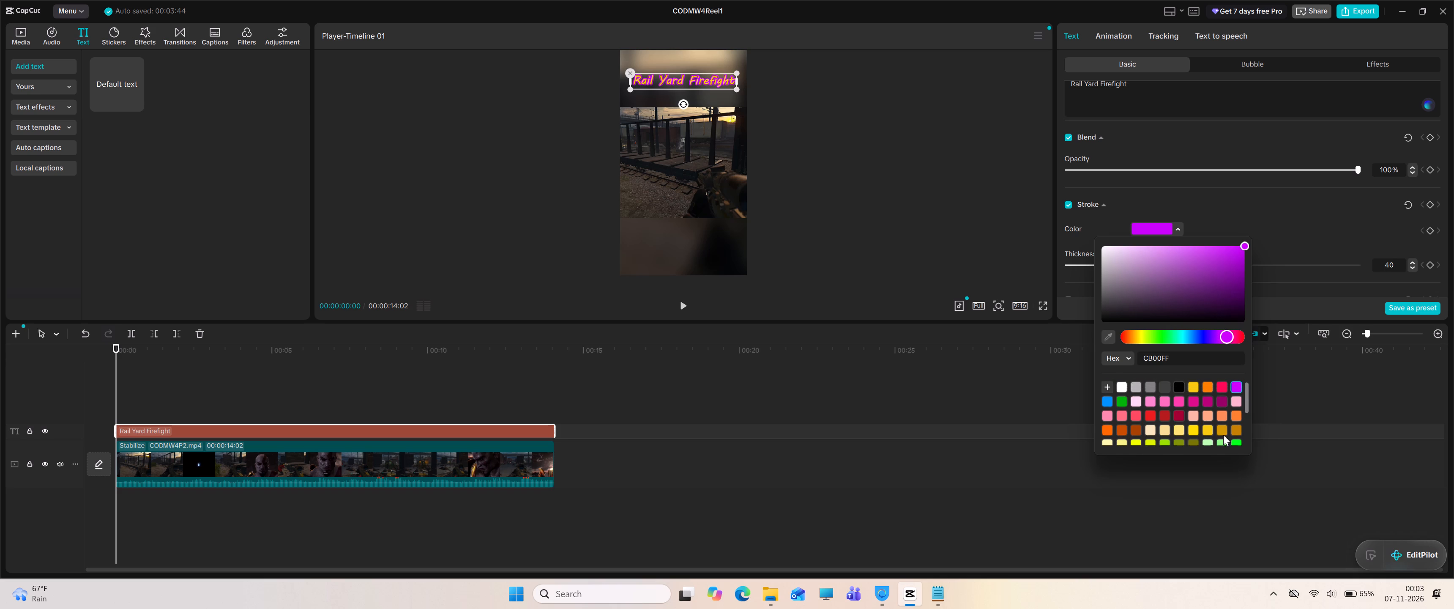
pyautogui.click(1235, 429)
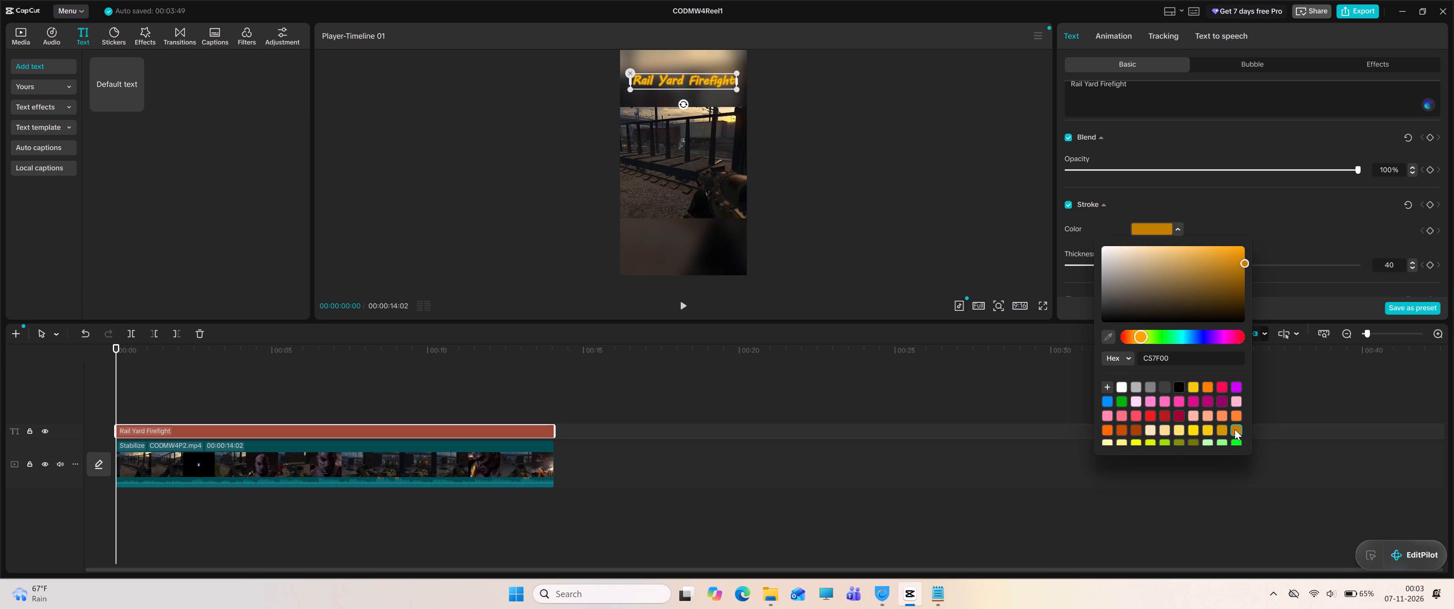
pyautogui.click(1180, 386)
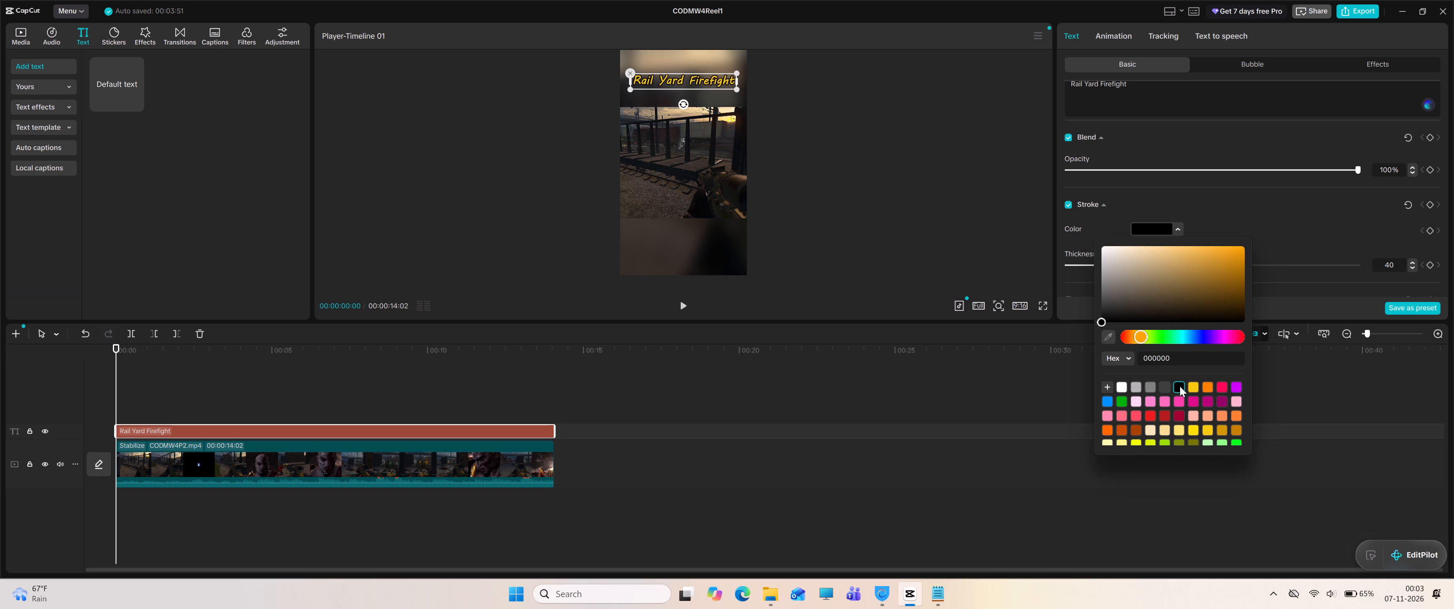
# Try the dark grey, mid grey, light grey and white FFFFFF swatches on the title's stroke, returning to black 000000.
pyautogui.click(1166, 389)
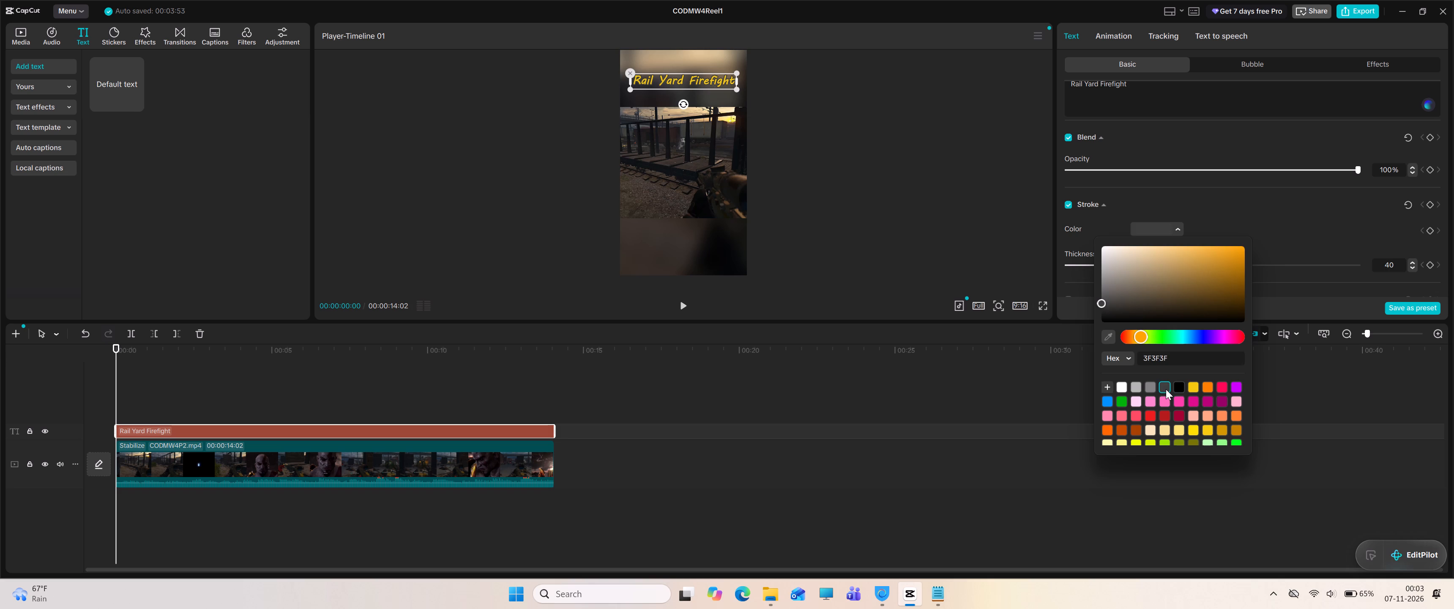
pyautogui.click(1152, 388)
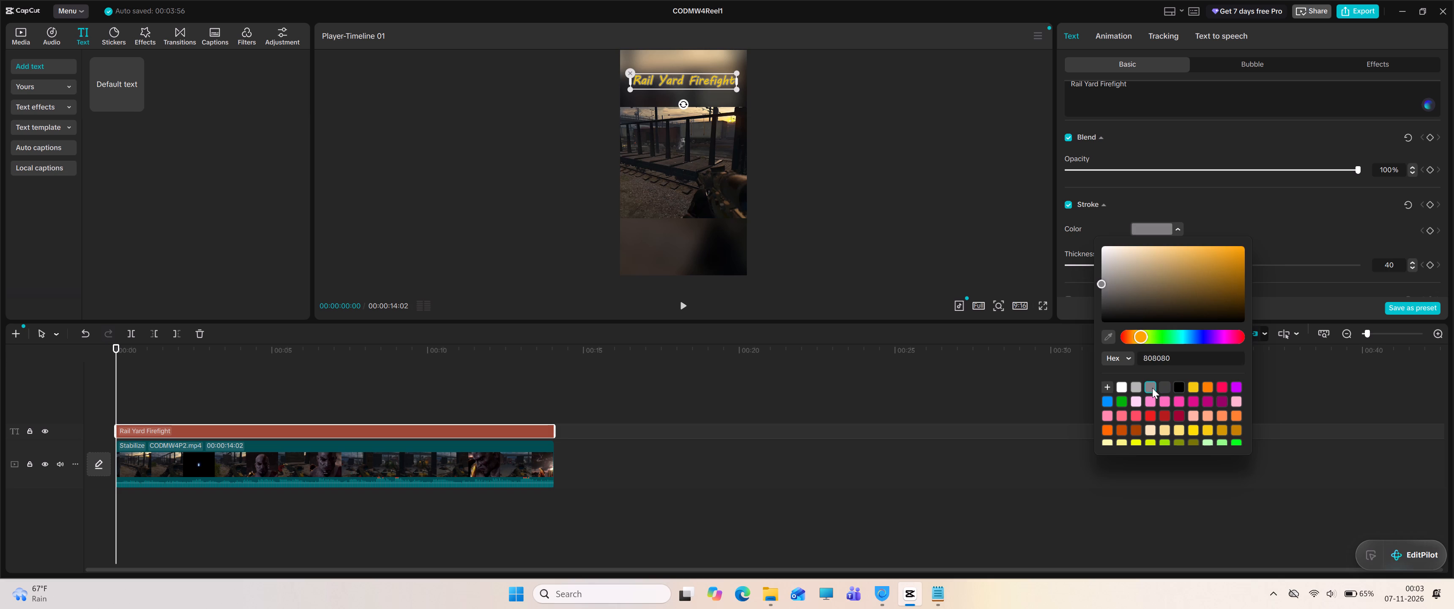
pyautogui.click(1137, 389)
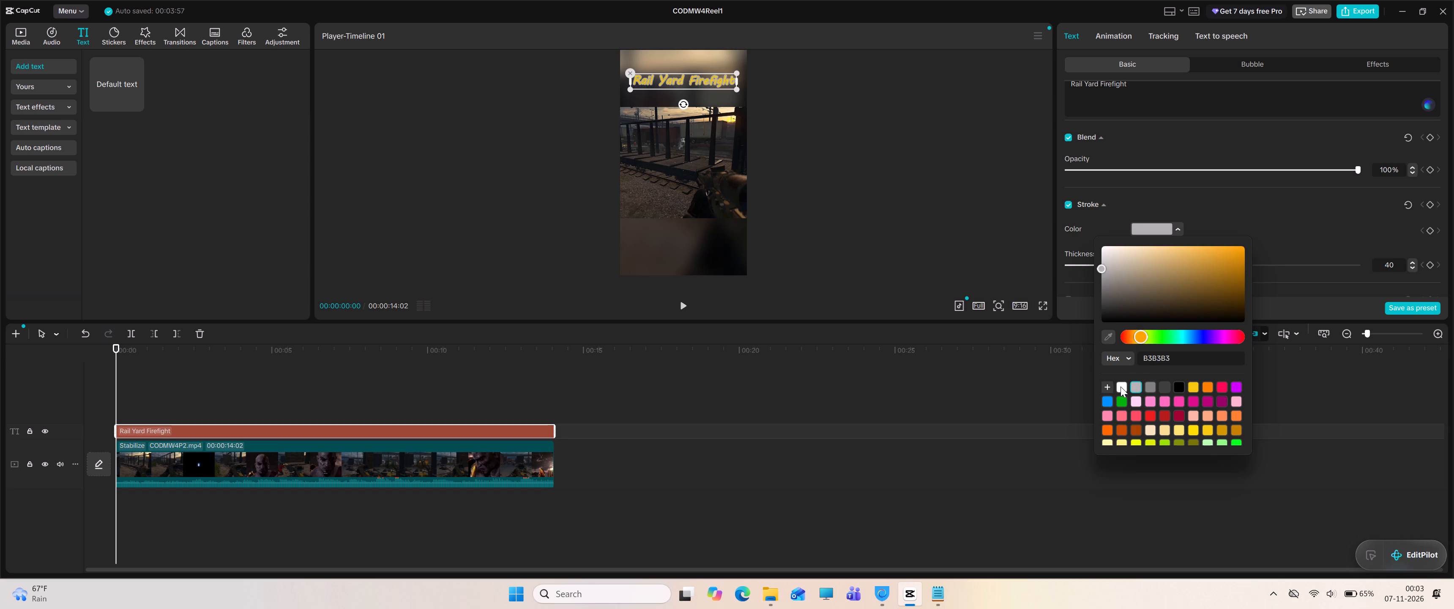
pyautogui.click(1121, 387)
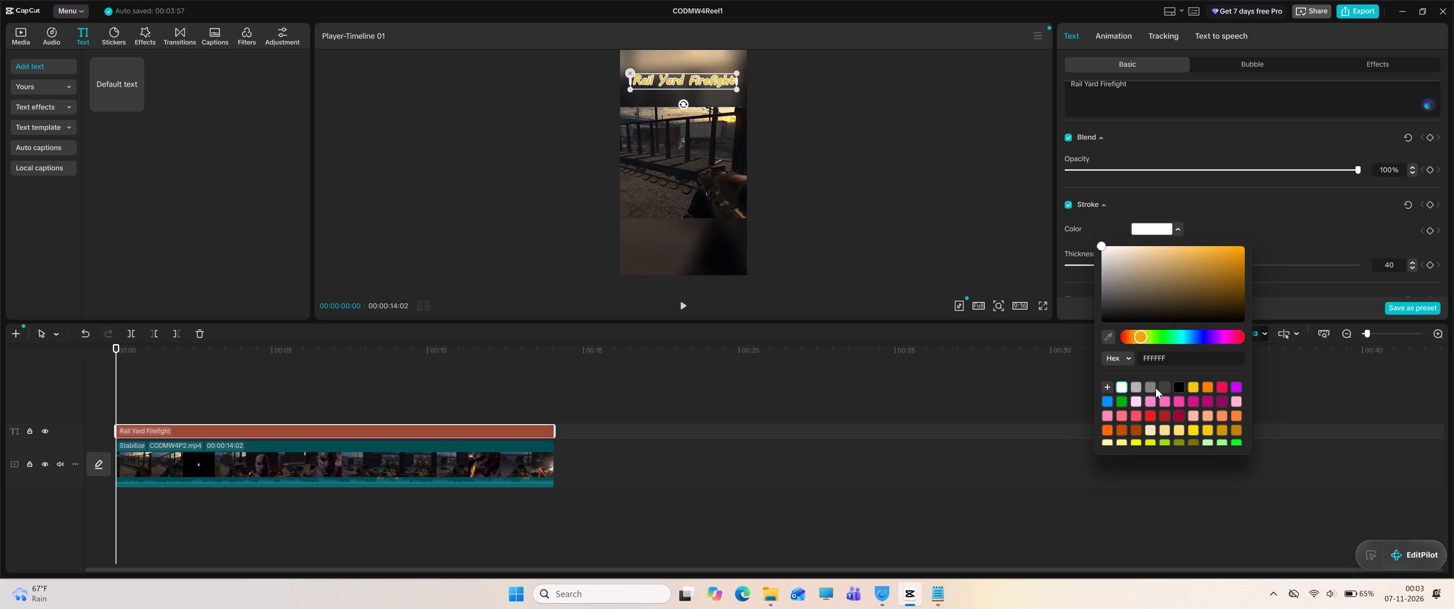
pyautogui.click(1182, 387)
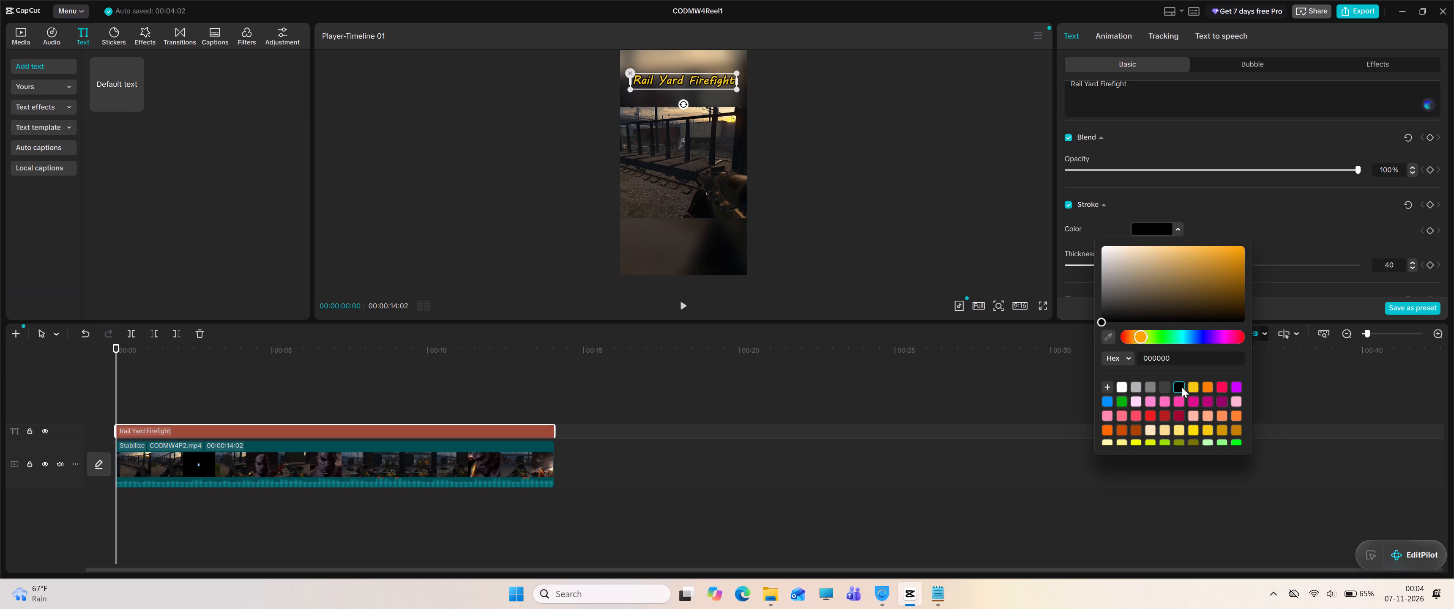
# Compare the brown swatches and a yellow-green one on the title's stroke and set the stroke colour to dark brown 543500.
pyautogui.scroll(-1, 1174, 416)
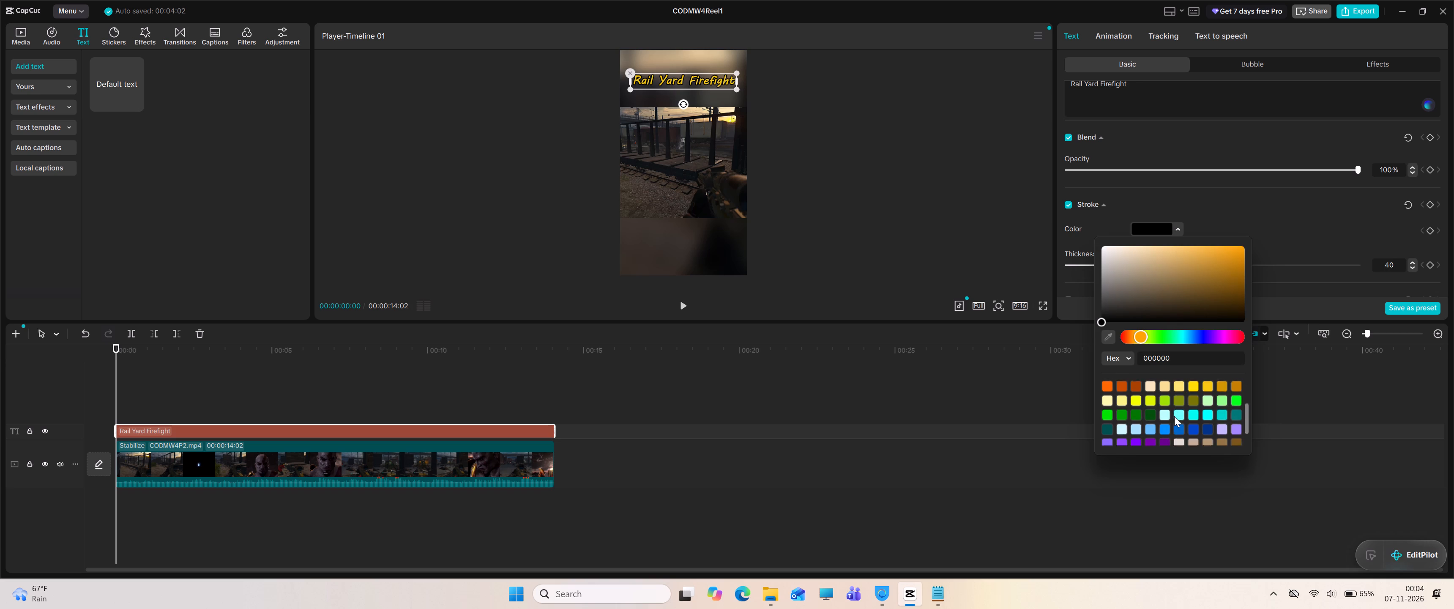
pyautogui.scroll(-1, 1174, 416)
pyautogui.click(1235, 421)
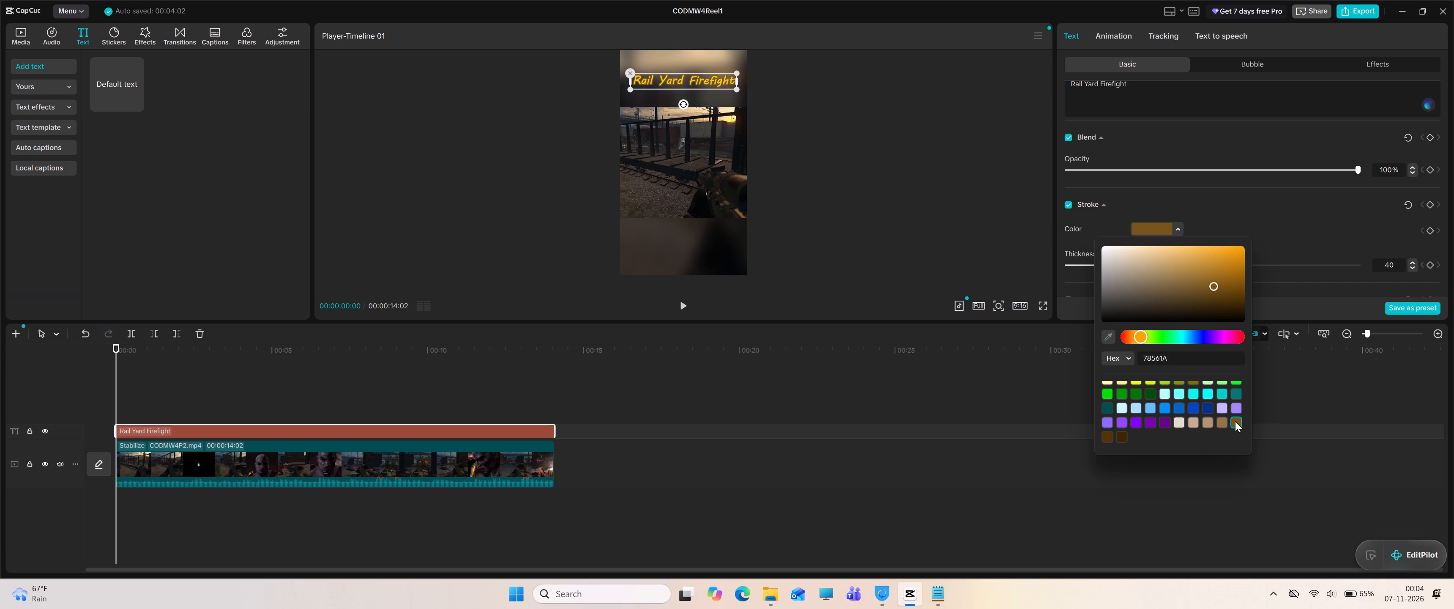
pyautogui.click(1223, 423)
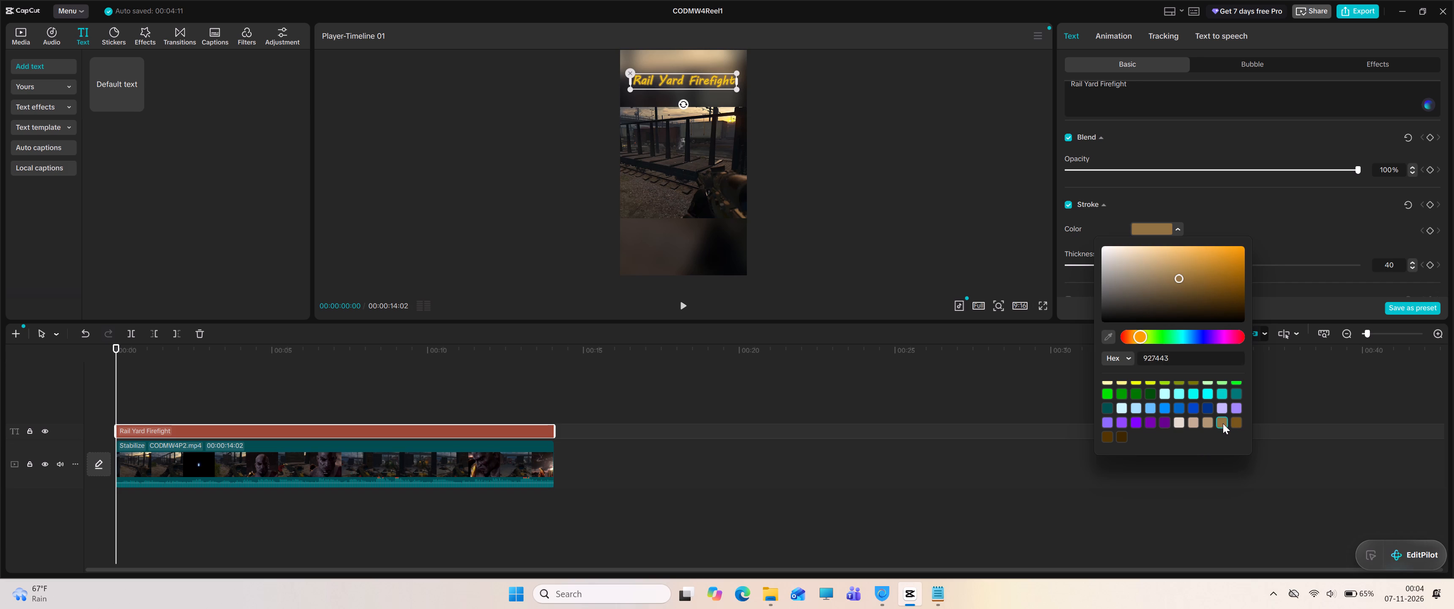
pyautogui.click(1236, 424)
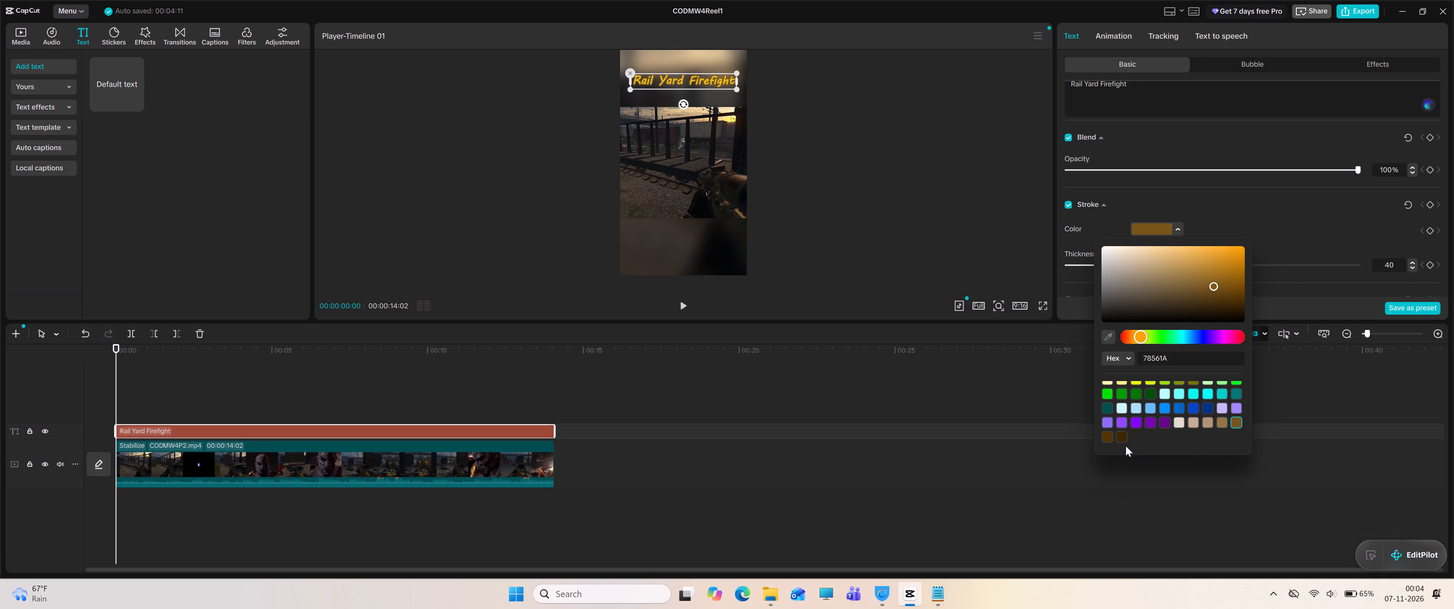
pyautogui.click(1121, 438)
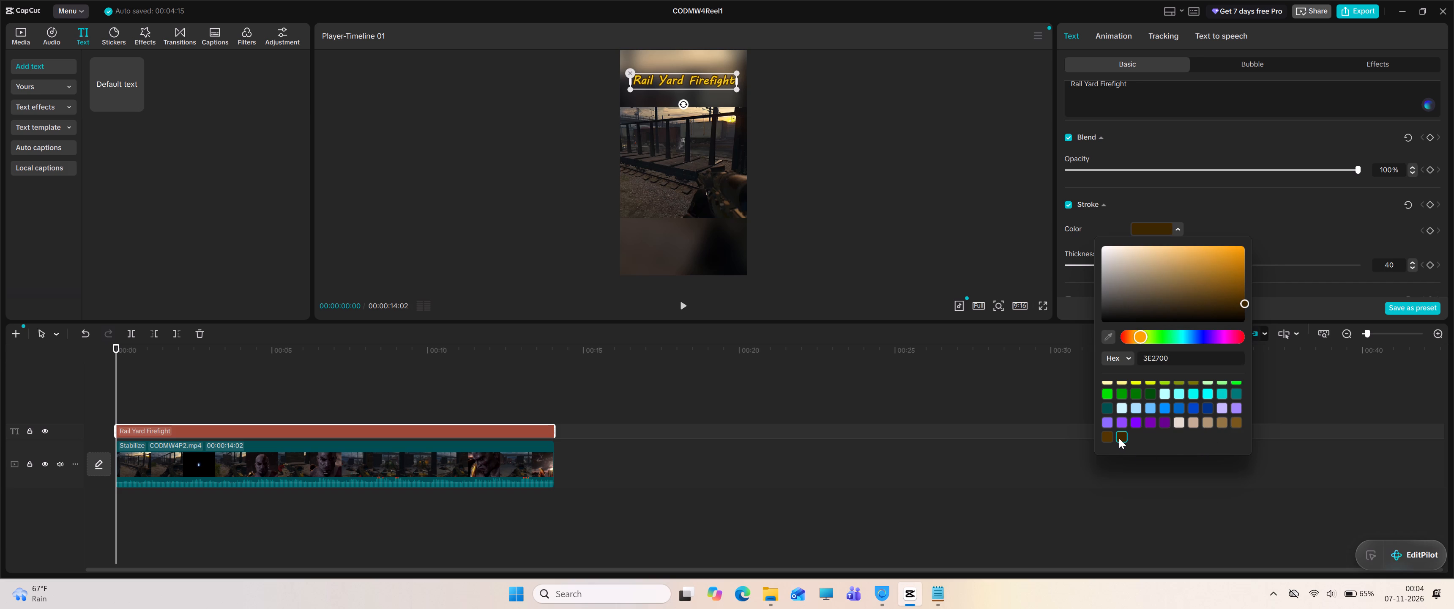
pyautogui.click(1107, 439)
pyautogui.scroll(1, 1158, 437)
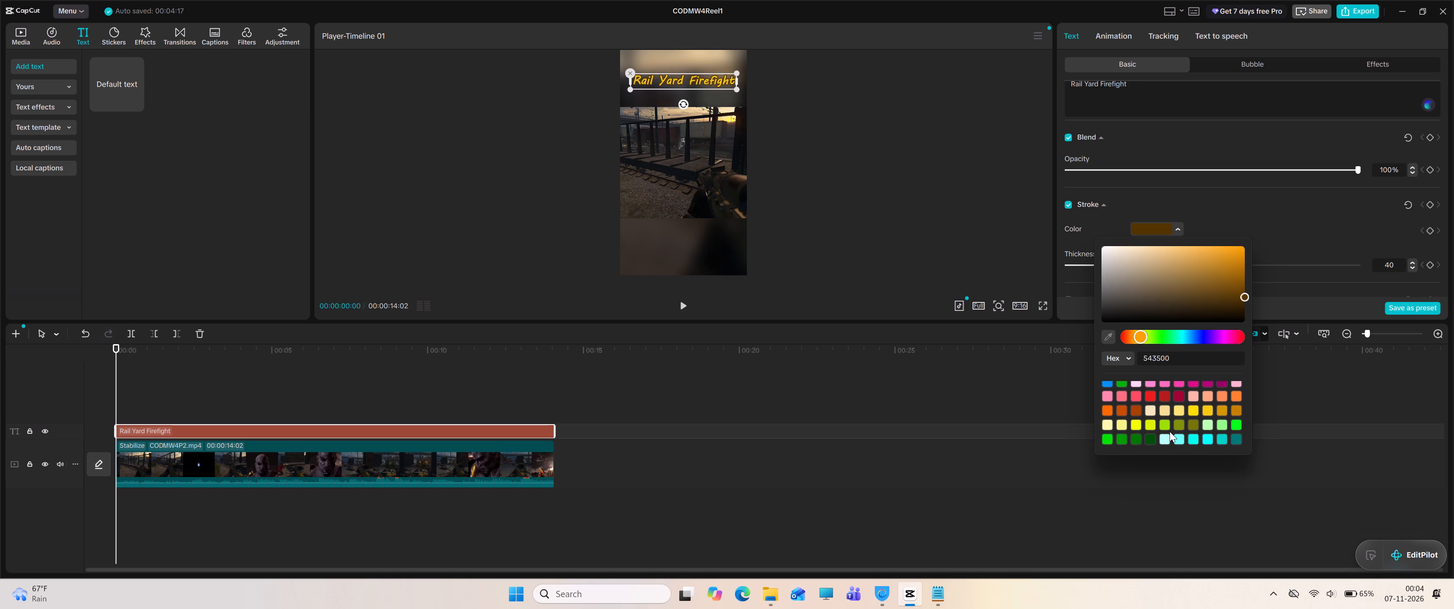
pyautogui.click(1149, 423)
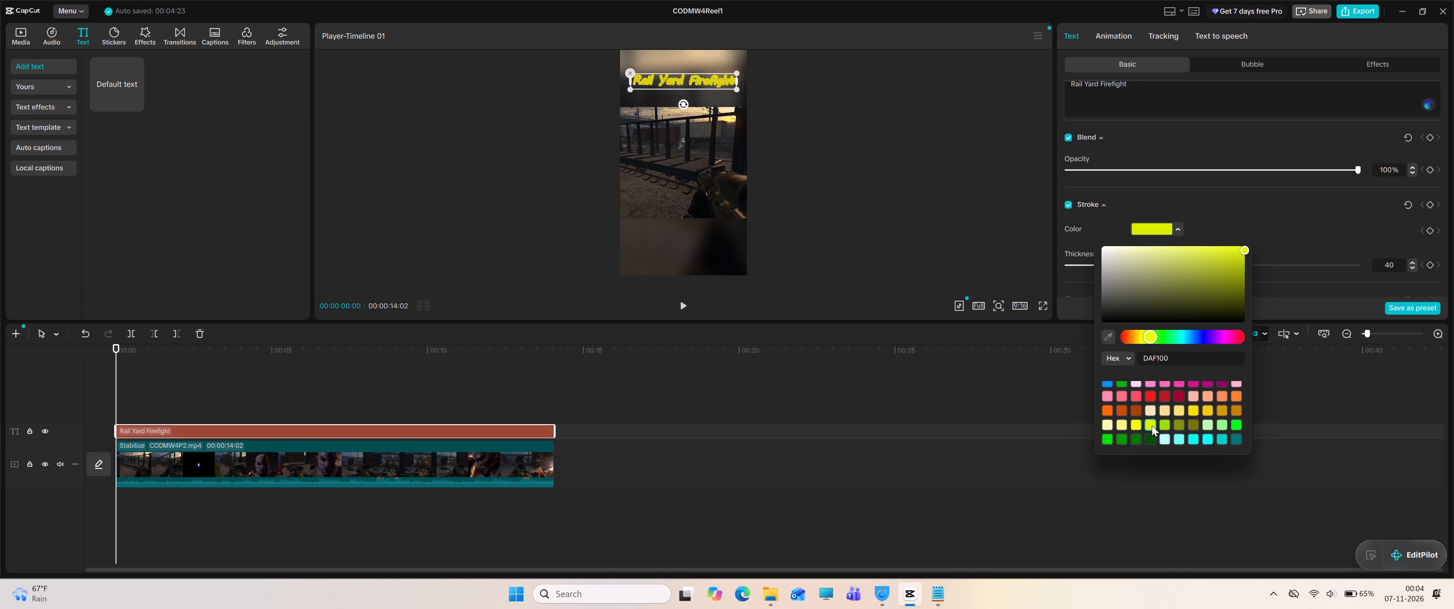
pyautogui.scroll(-2, 1152, 425)
pyautogui.click(1110, 438)
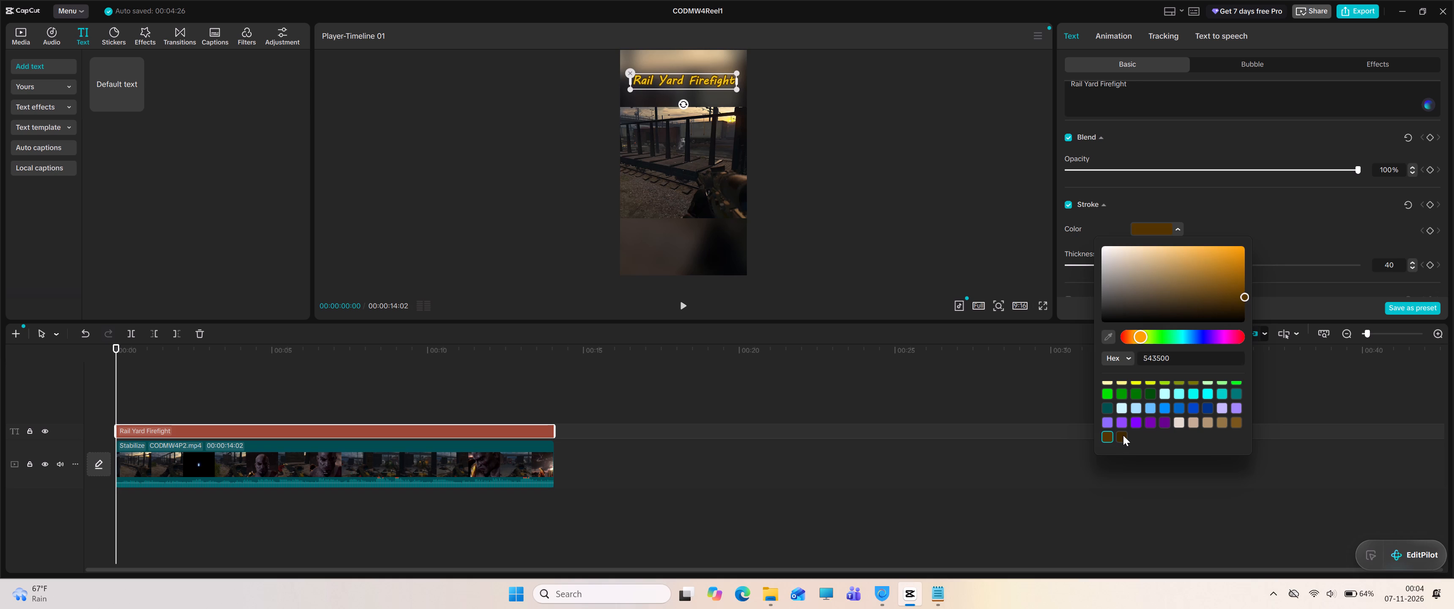
pyautogui.click(1123, 435)
pyautogui.click(1104, 437)
pyautogui.click(1275, 376)
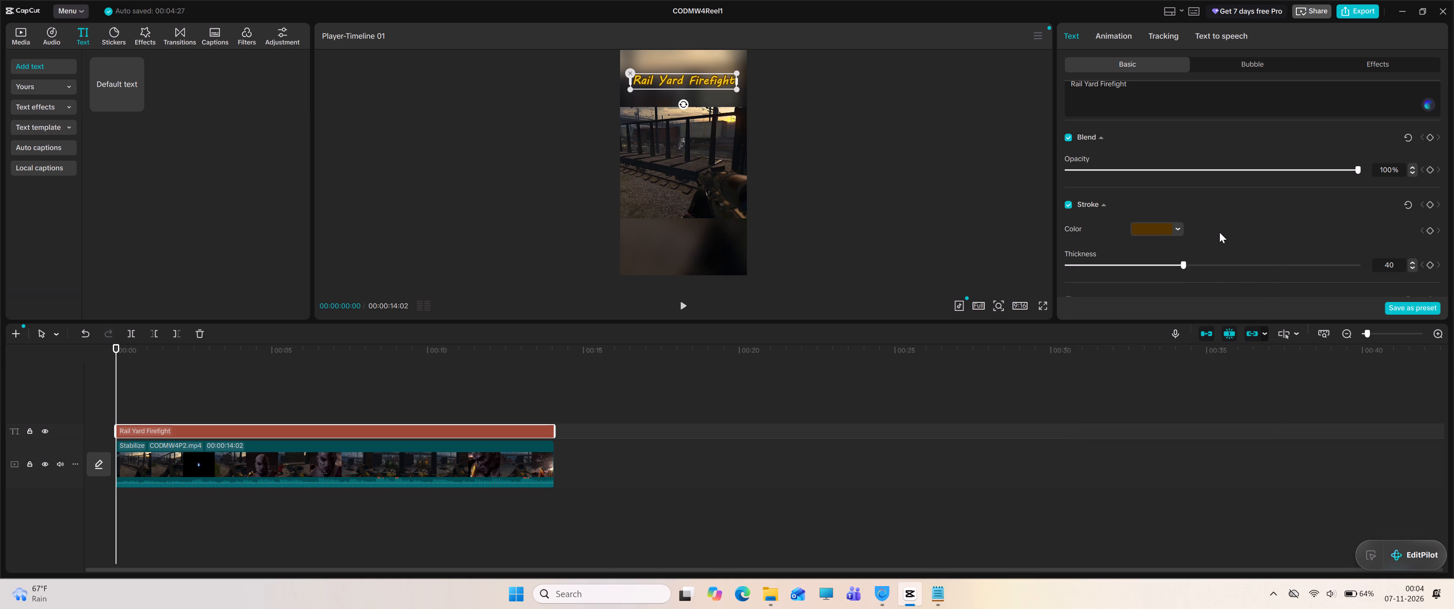
# Try thicker and thinner outlines on the title and set the stroke thickness to 38.
pyautogui.scroll(-1, 1219, 232)
pyautogui.moveTo(1183, 207); pyautogui.dragTo(1240, 206)
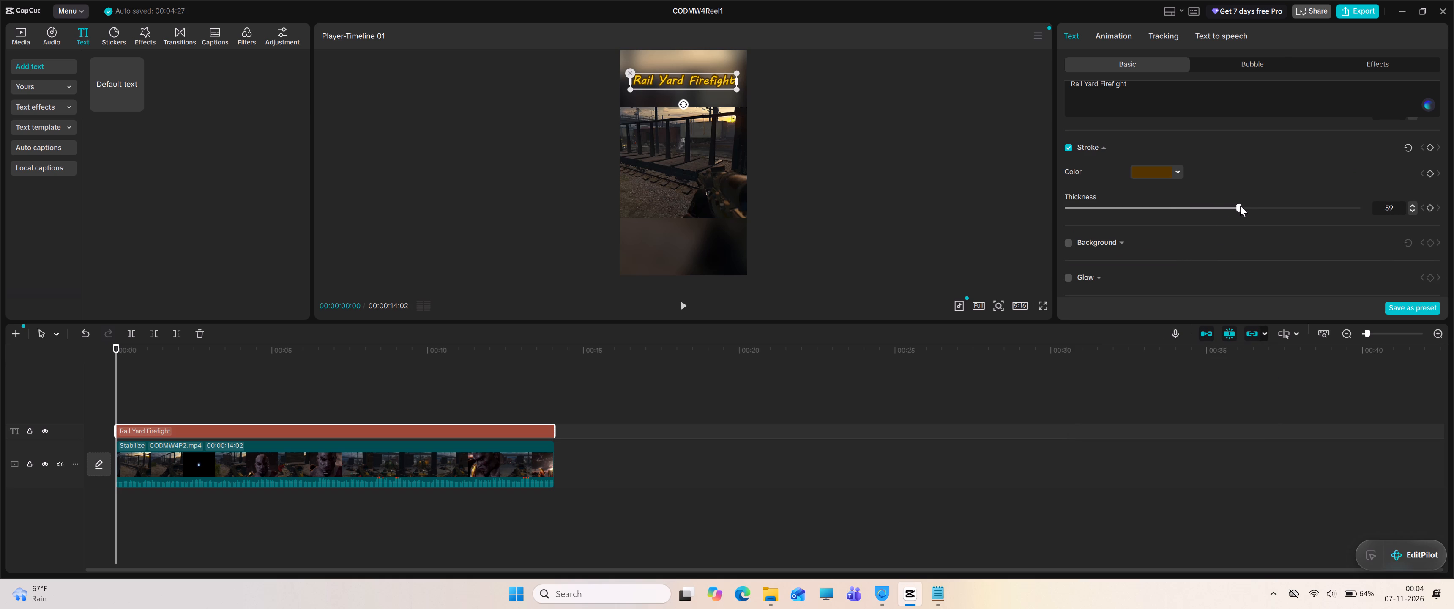
pyautogui.moveTo(1240, 206); pyautogui.dragTo(1125, 208)
pyautogui.moveTo(1125, 208); pyautogui.dragTo(1123, 210)
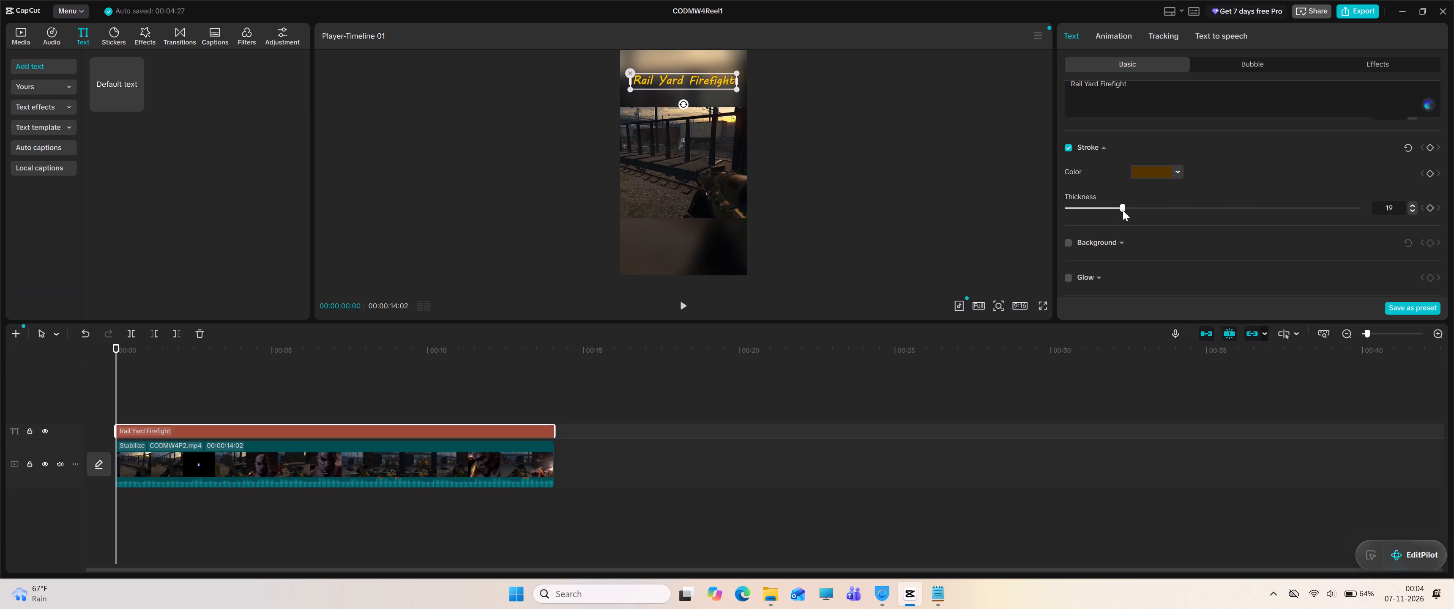
pyautogui.moveTo(1123, 210); pyautogui.dragTo(1172, 212)
pyautogui.moveTo(1172, 212); pyautogui.dragTo(1176, 212)
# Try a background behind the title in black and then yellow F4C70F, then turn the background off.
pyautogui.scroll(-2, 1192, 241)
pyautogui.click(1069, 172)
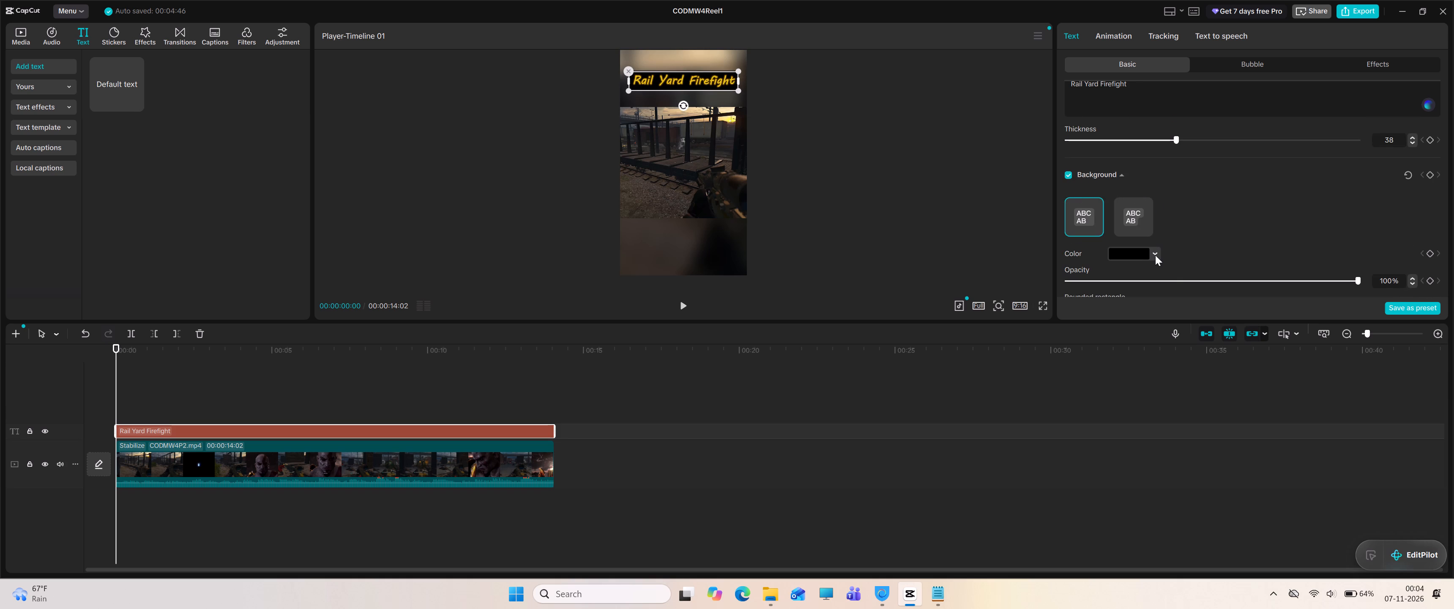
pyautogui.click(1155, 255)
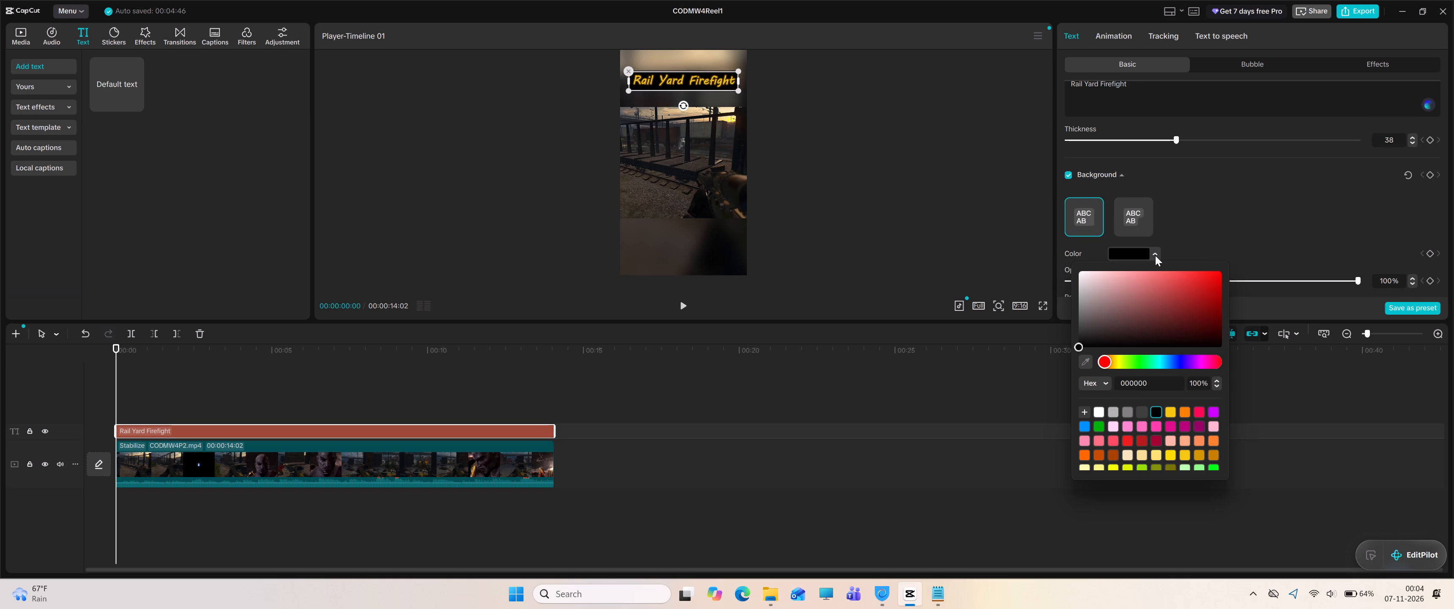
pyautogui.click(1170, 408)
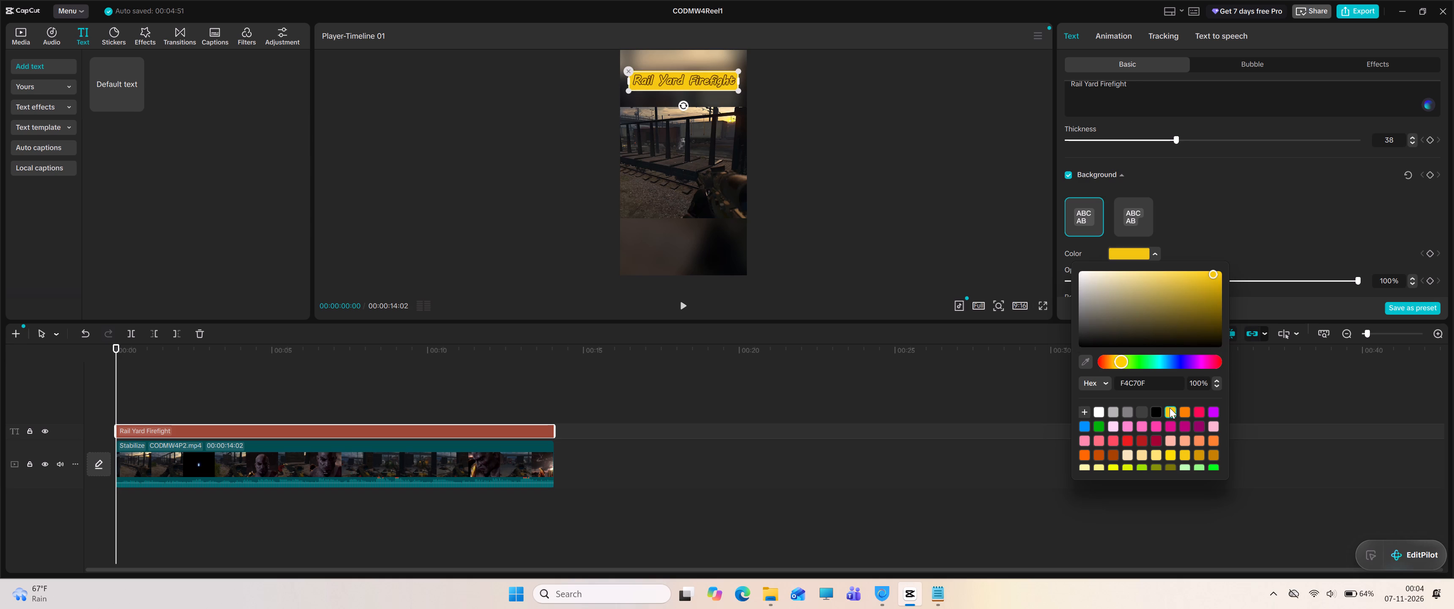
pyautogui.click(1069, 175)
# Turn on Glow for the title and choose the second glow style.
pyautogui.scroll(-3, 1201, 220)
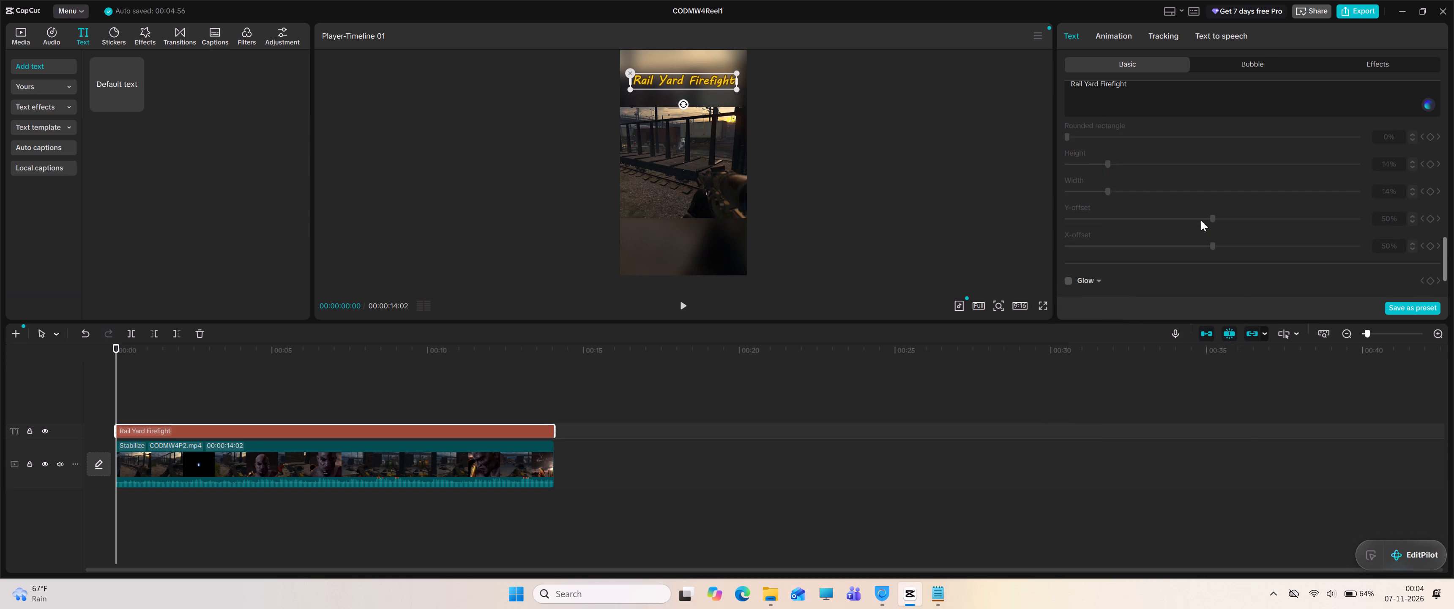
pyautogui.scroll(-3, 1201, 220)
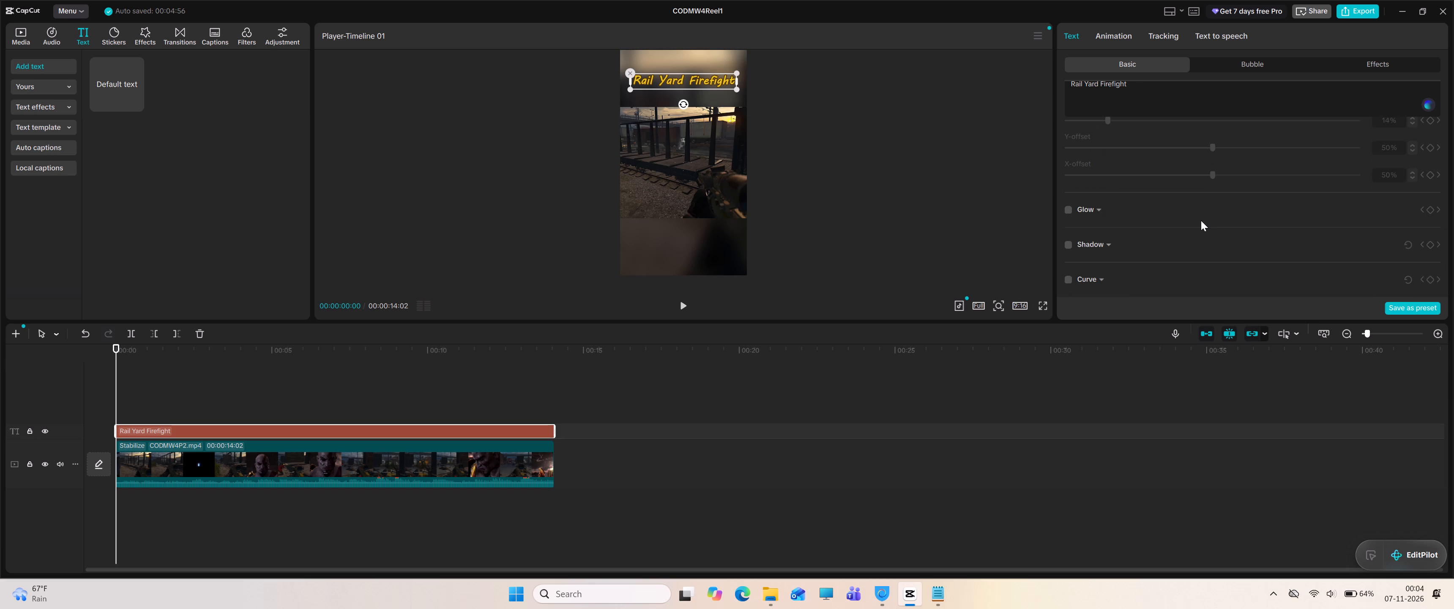
pyautogui.scroll(-1, 1201, 220)
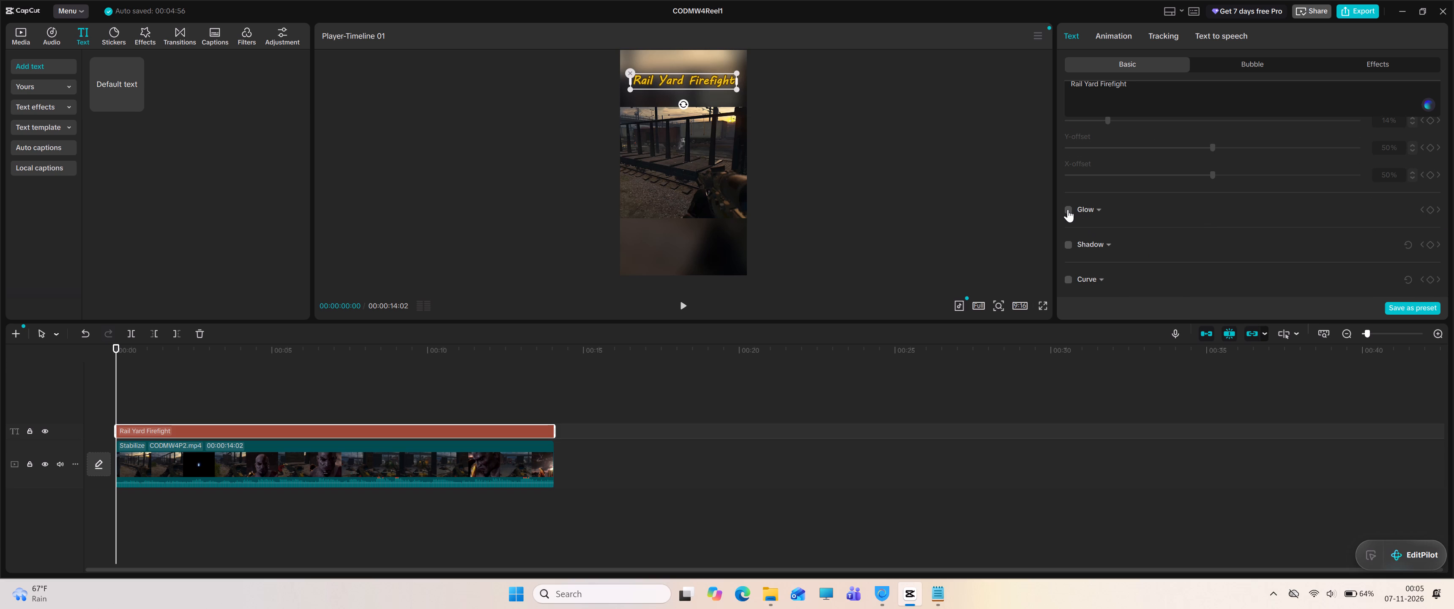
pyautogui.click(1068, 209)
pyautogui.scroll(-1, 1193, 233)
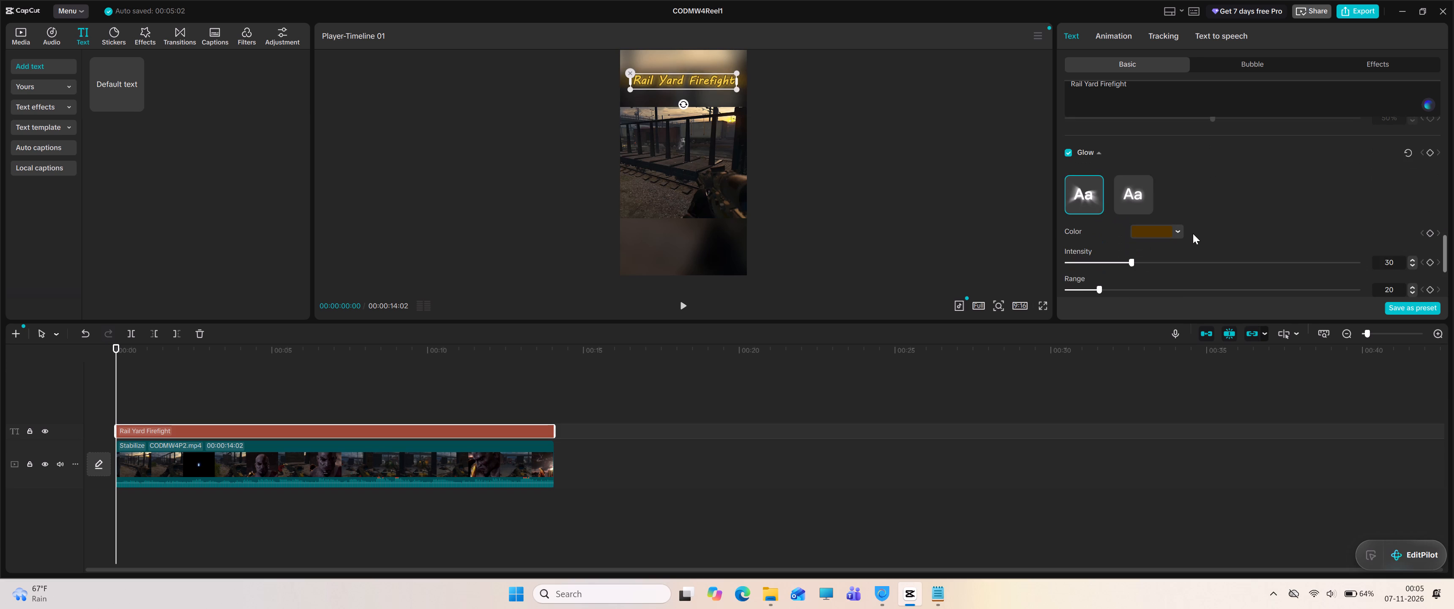
pyautogui.click(1137, 198)
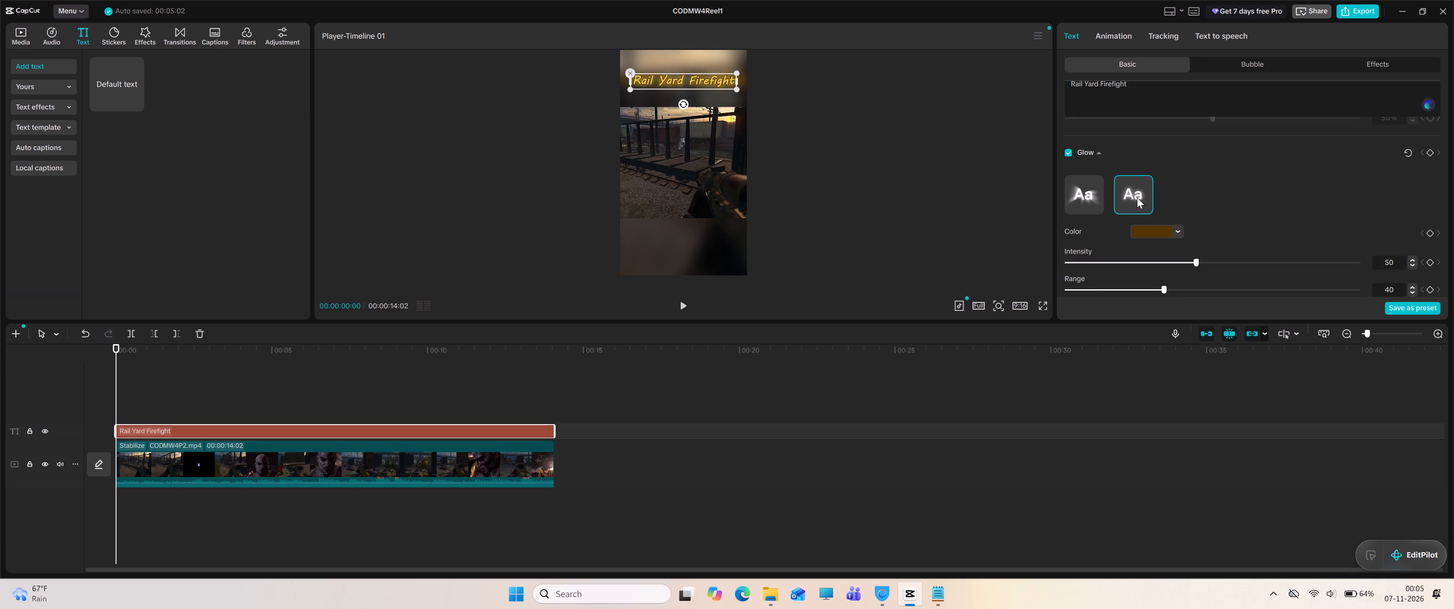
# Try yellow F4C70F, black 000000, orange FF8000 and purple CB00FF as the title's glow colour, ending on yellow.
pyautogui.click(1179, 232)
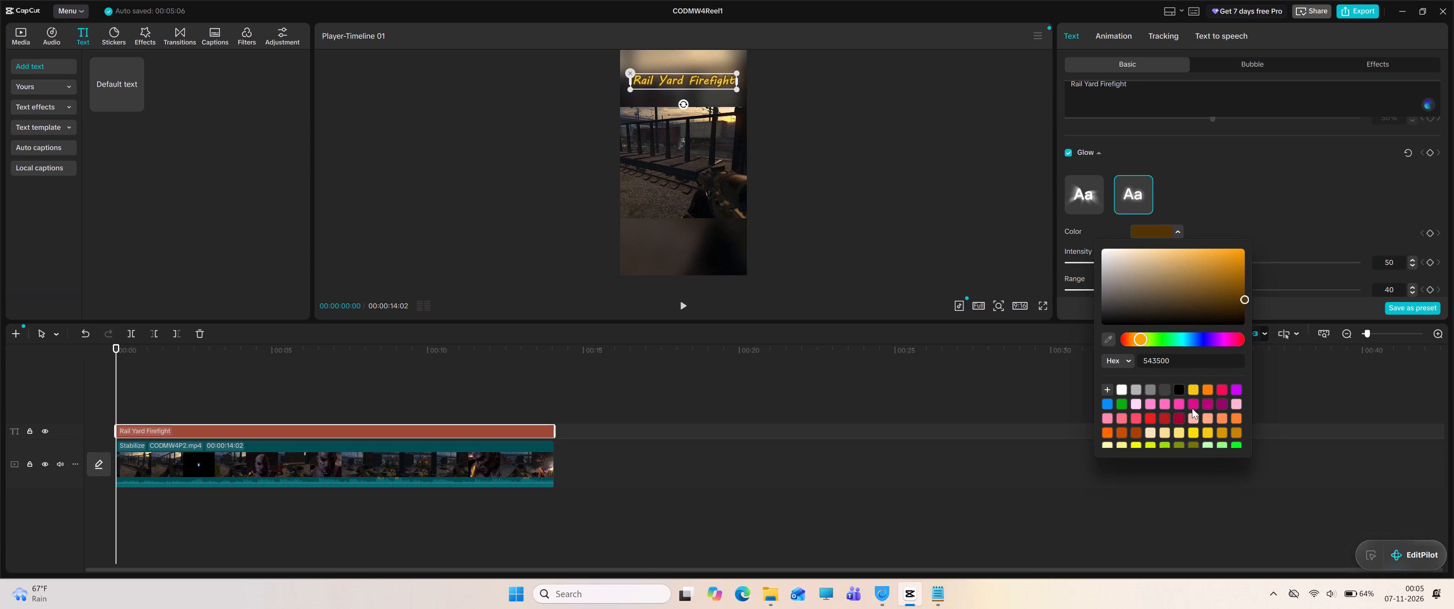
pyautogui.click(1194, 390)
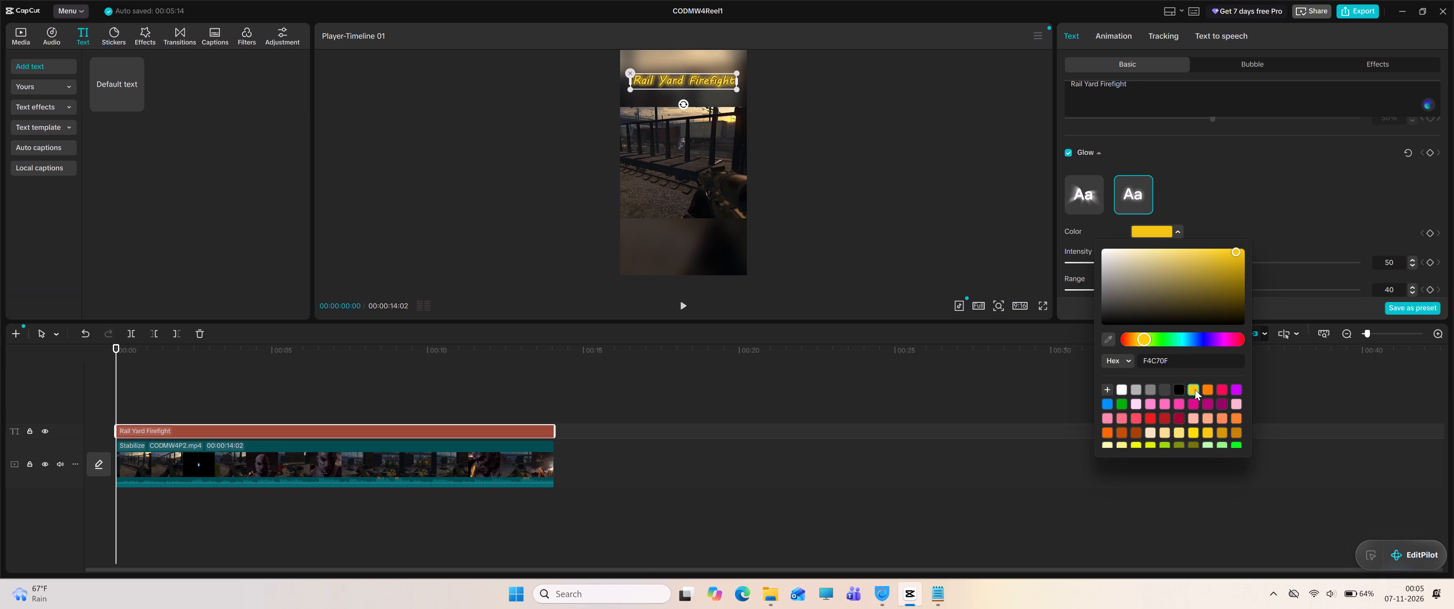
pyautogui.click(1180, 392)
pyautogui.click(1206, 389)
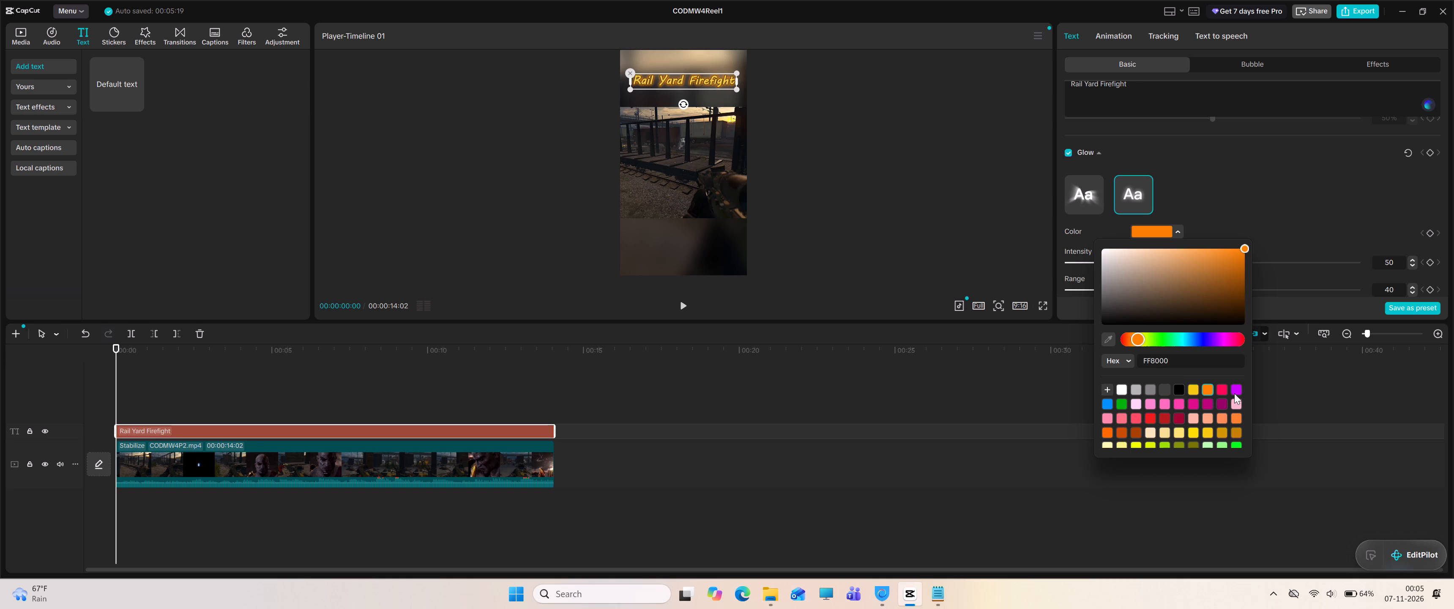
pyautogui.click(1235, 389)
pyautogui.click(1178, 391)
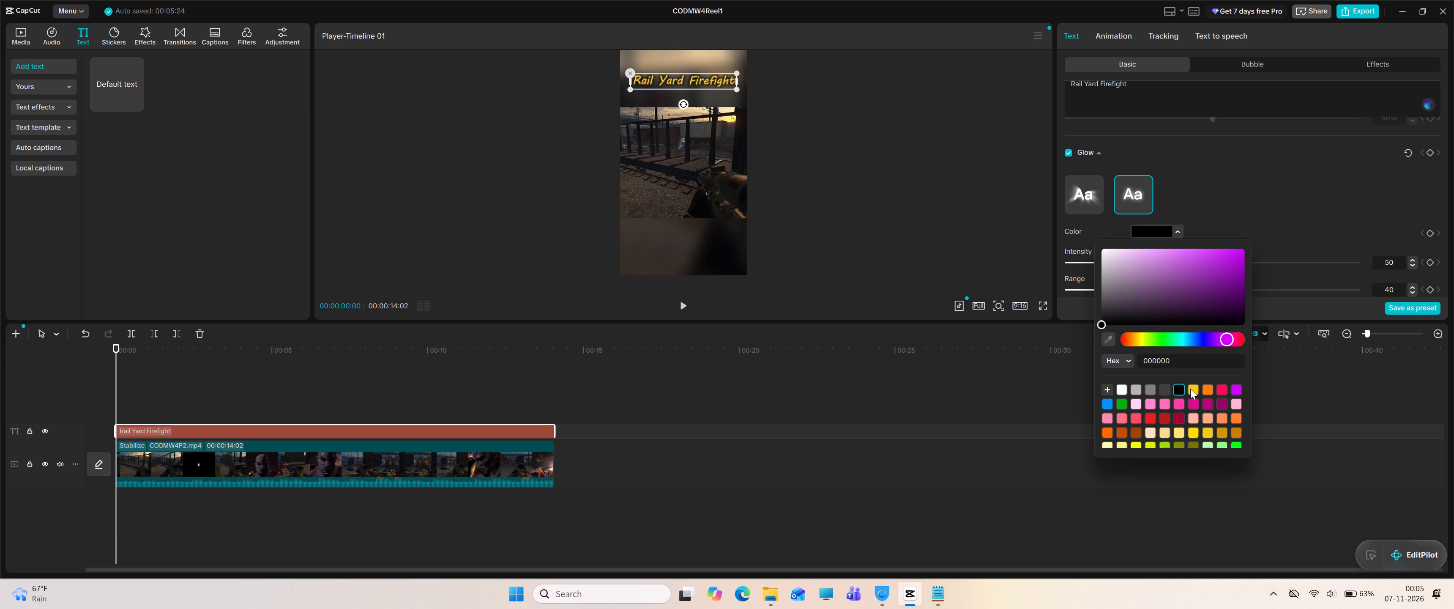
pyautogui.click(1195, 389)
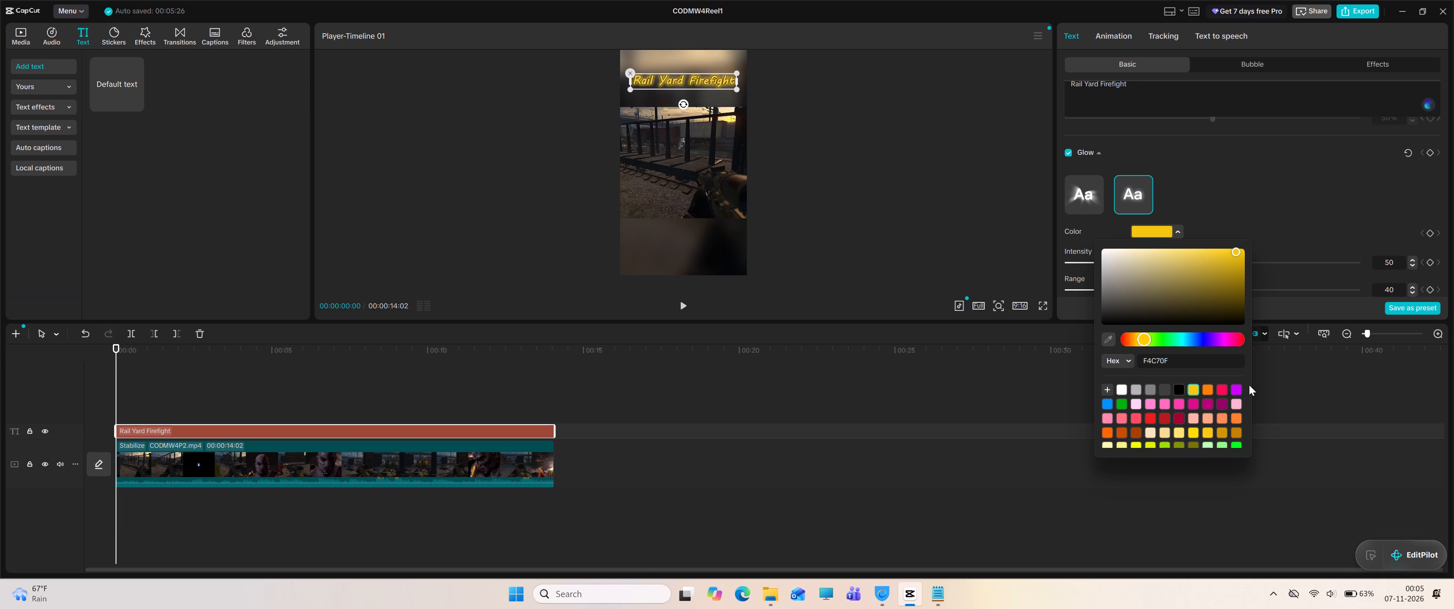
# Compare the dark gold swatches and brown 7B561A on the title's glow and set the glow colour to C57F00.
pyautogui.click(1212, 430)
pyautogui.click(1236, 428)
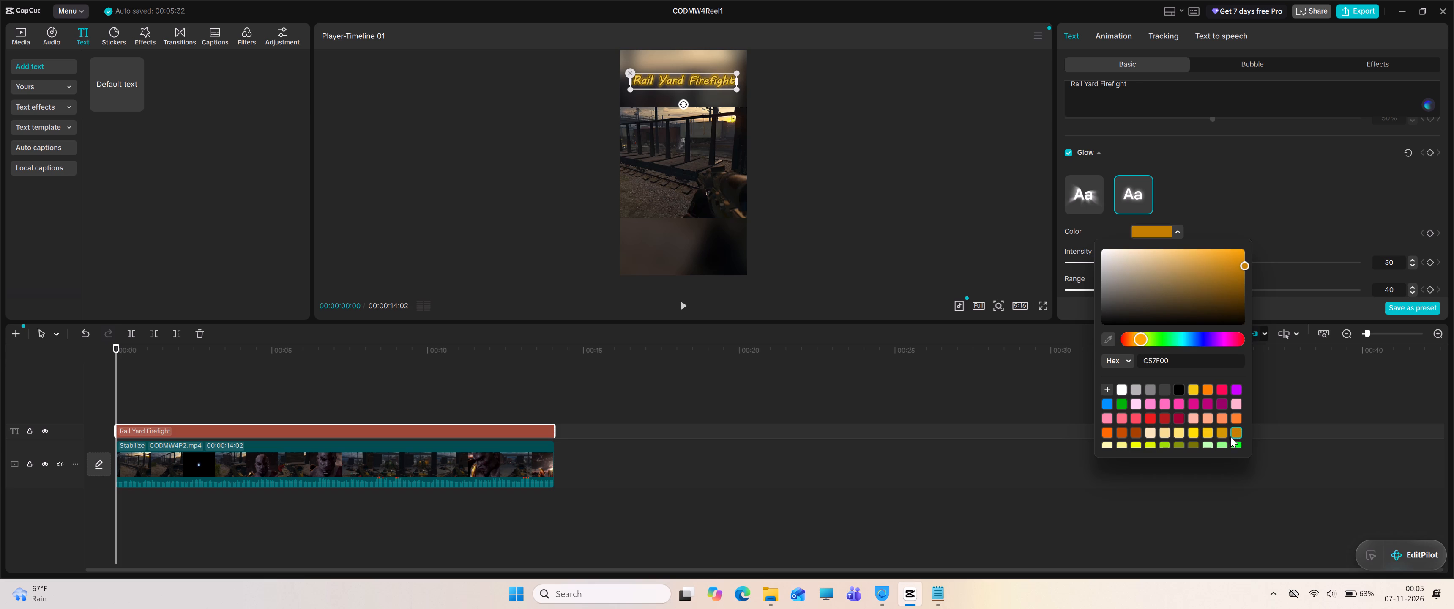
pyautogui.click(1224, 432)
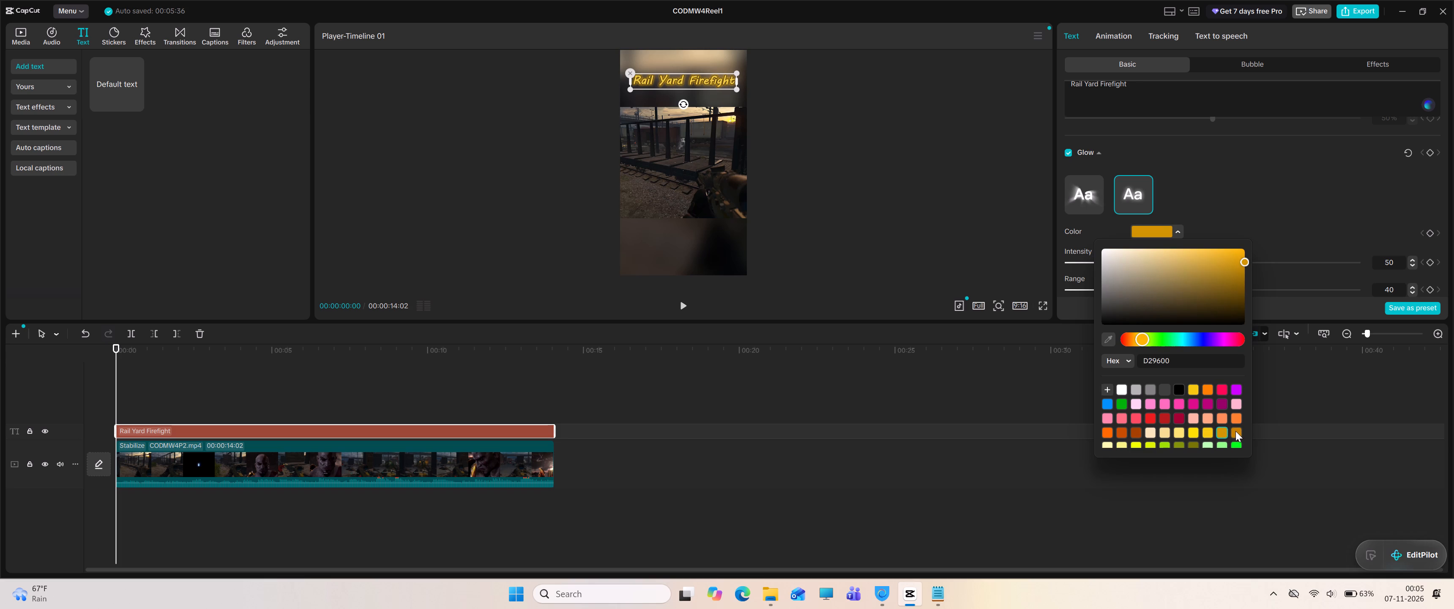
pyautogui.click(1235, 431)
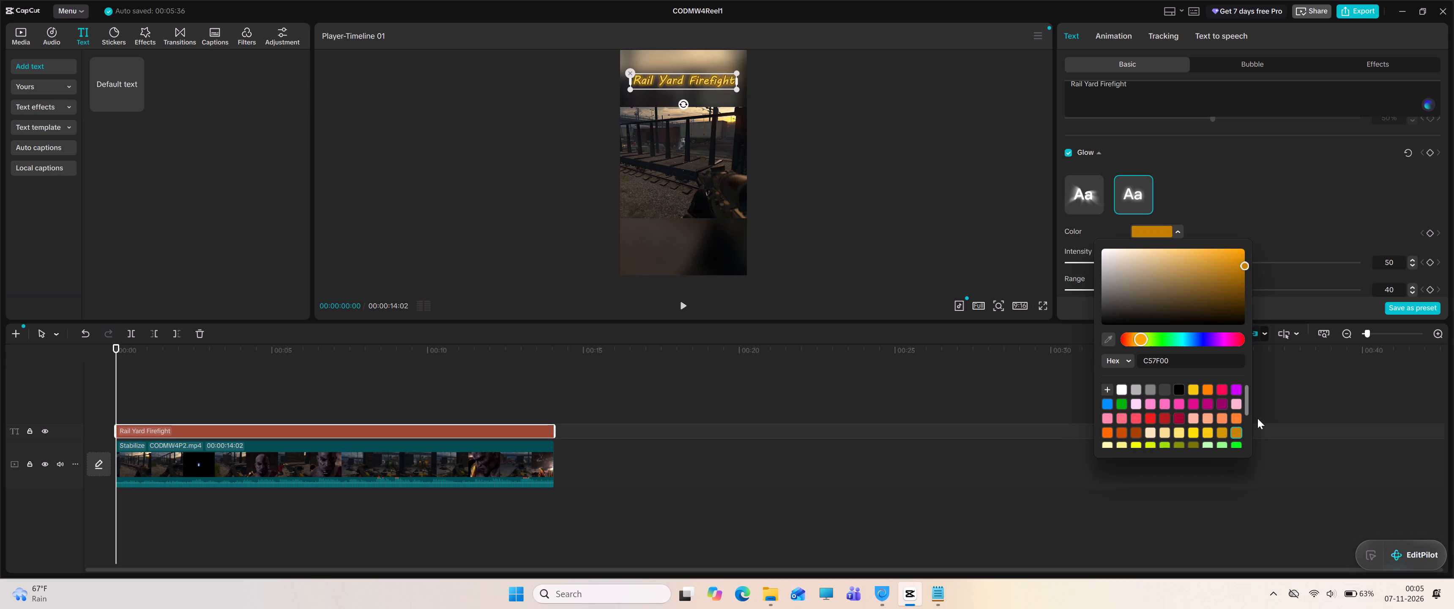
pyautogui.scroll(-2, 1257, 418)
pyautogui.scroll(-2, 1214, 420)
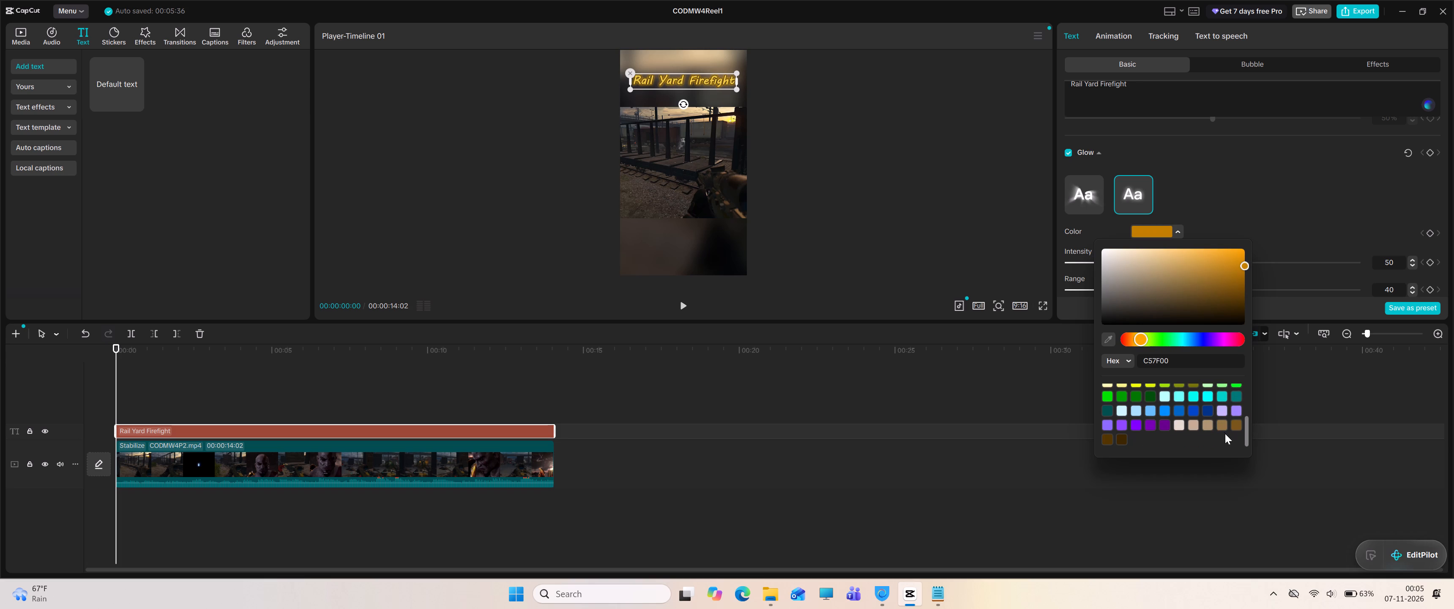
pyautogui.click(1236, 424)
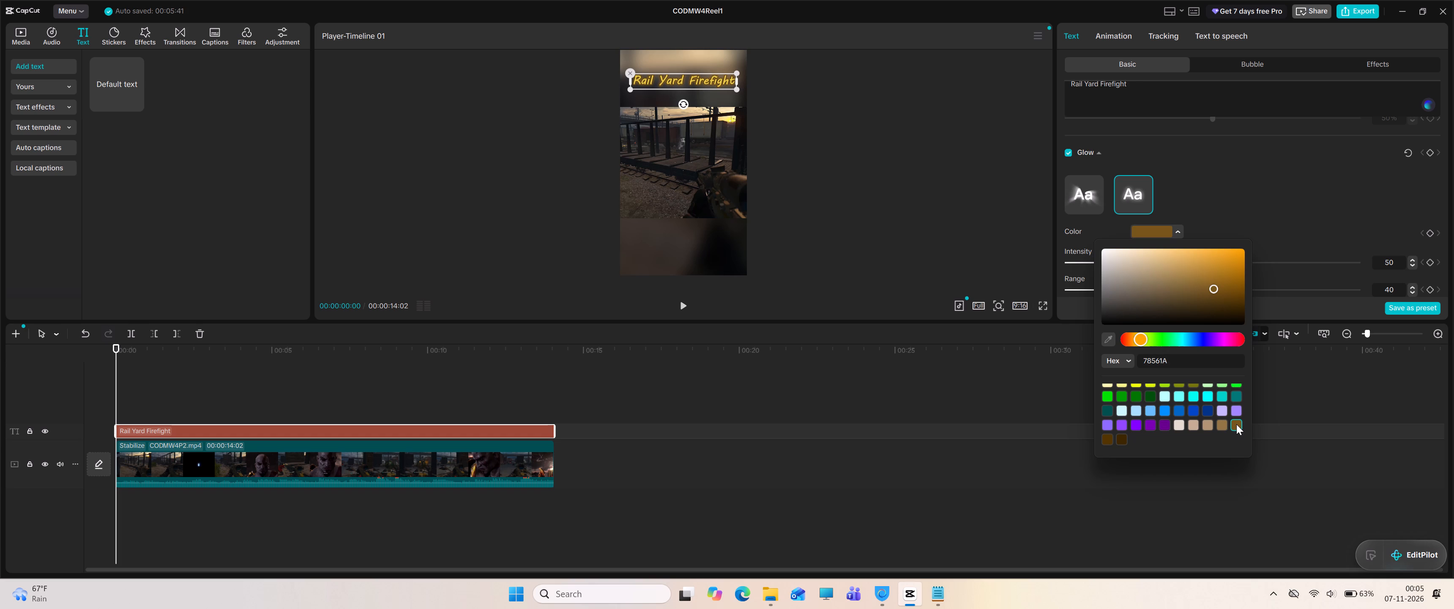
pyautogui.scroll(1, 1232, 420)
pyautogui.click(1236, 415)
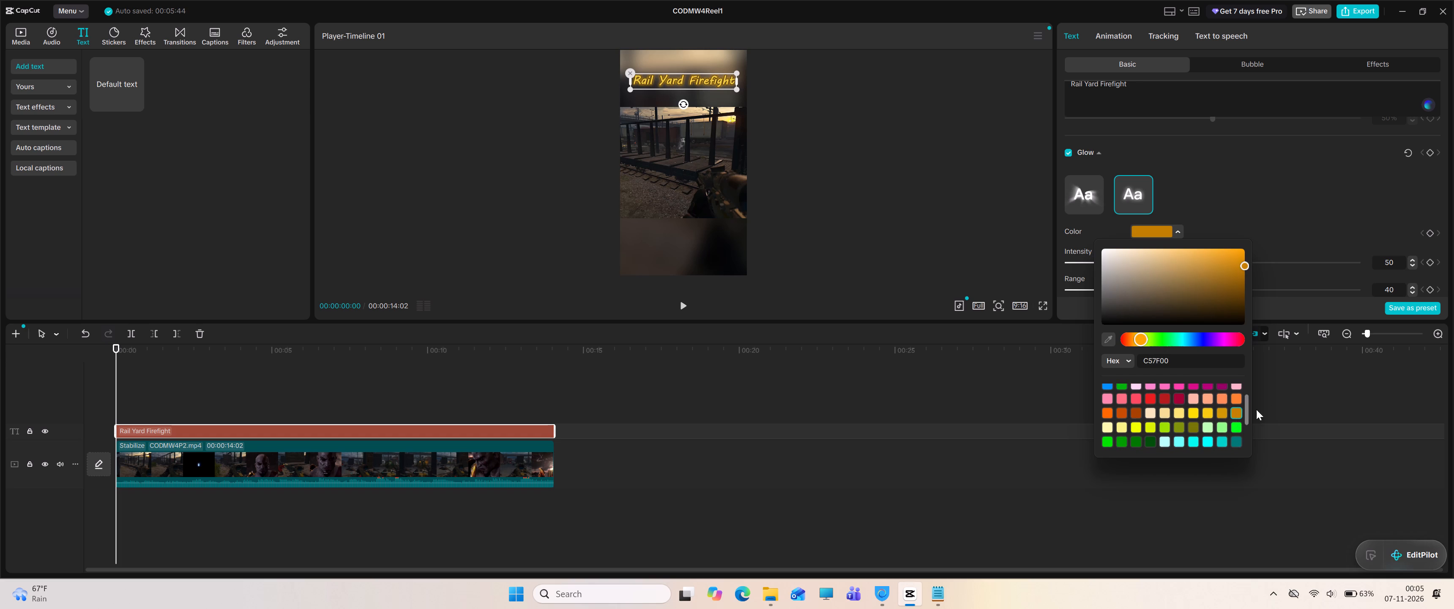
pyautogui.click(1287, 390)
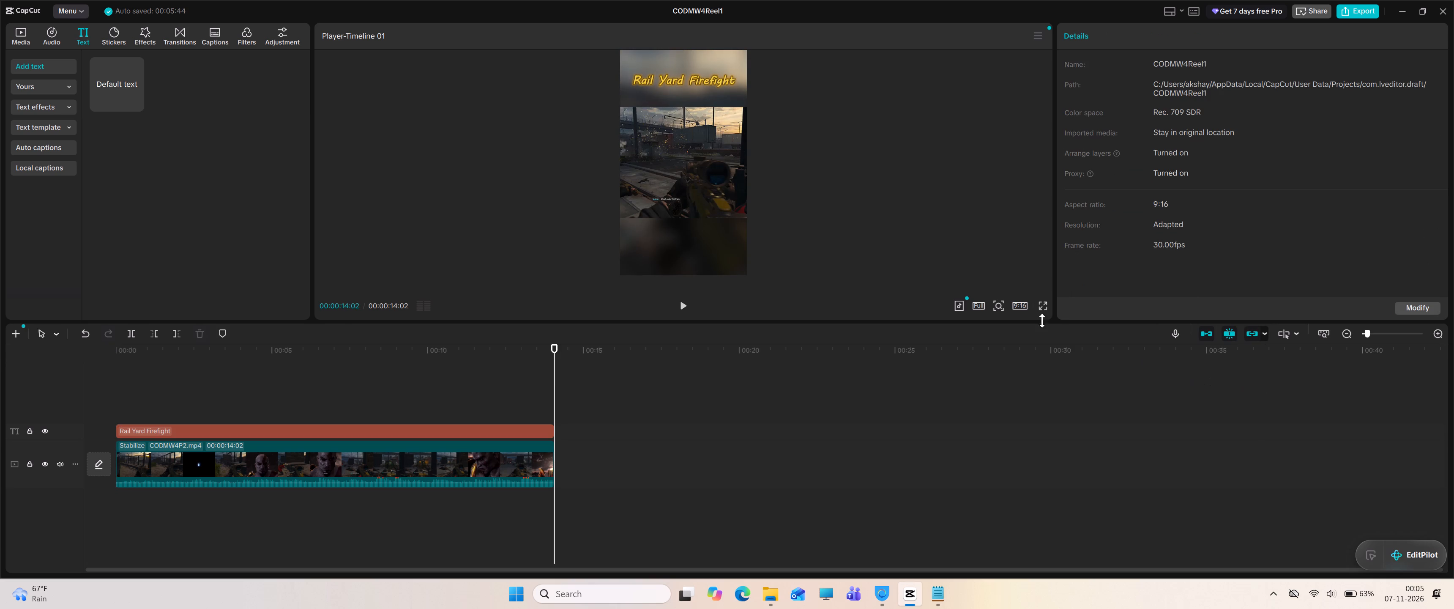
# Set the Rail Yard Firefight title's glow intensity to 56 and its range to 62.
pyautogui.click(475, 426)
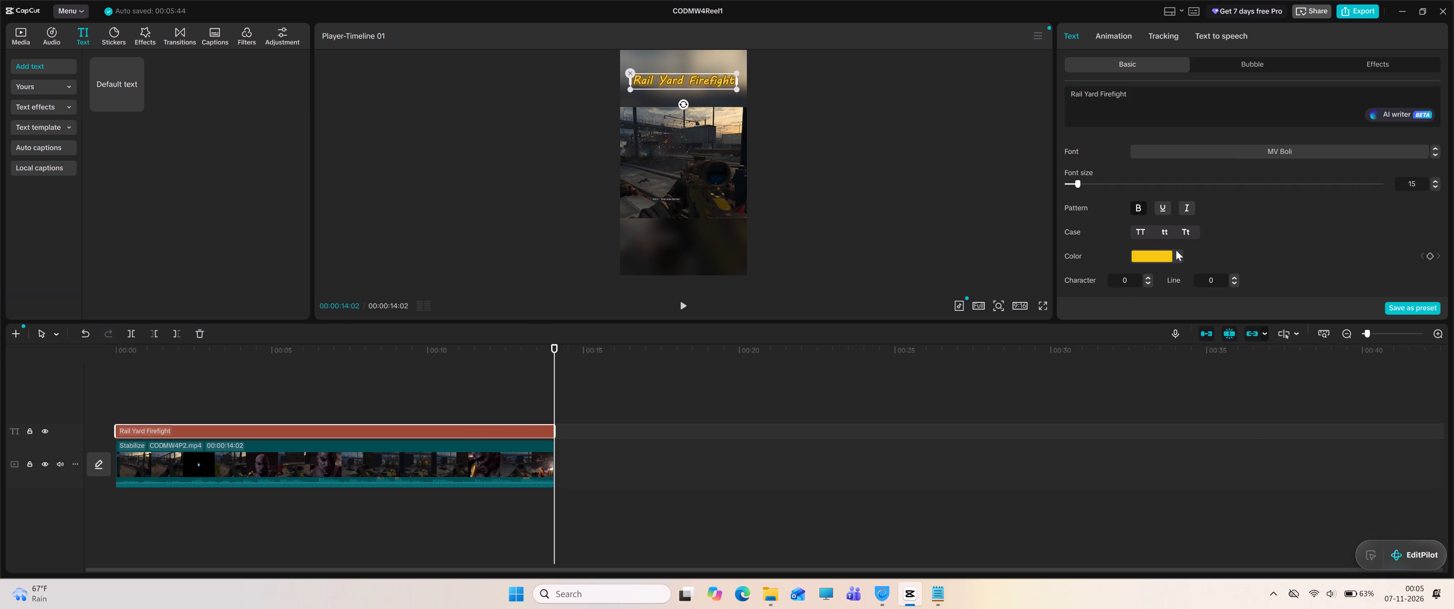
pyautogui.scroll(-7, 1231, 244)
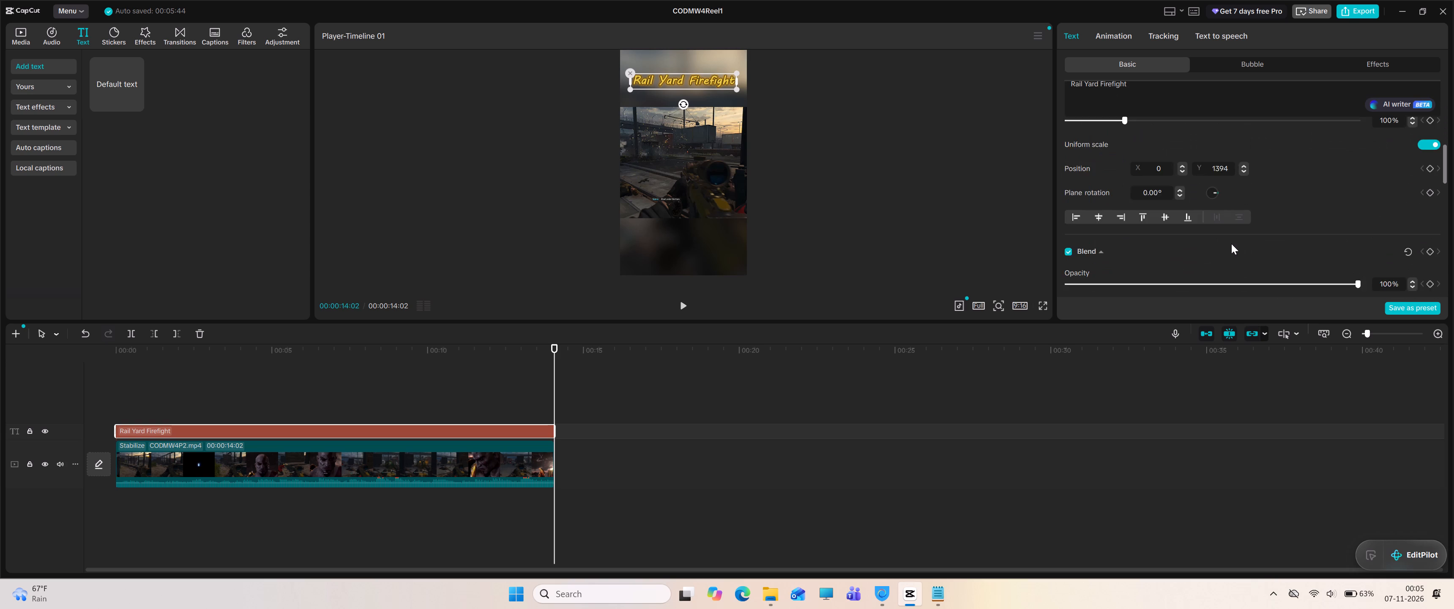
pyautogui.scroll(-8, 1231, 244)
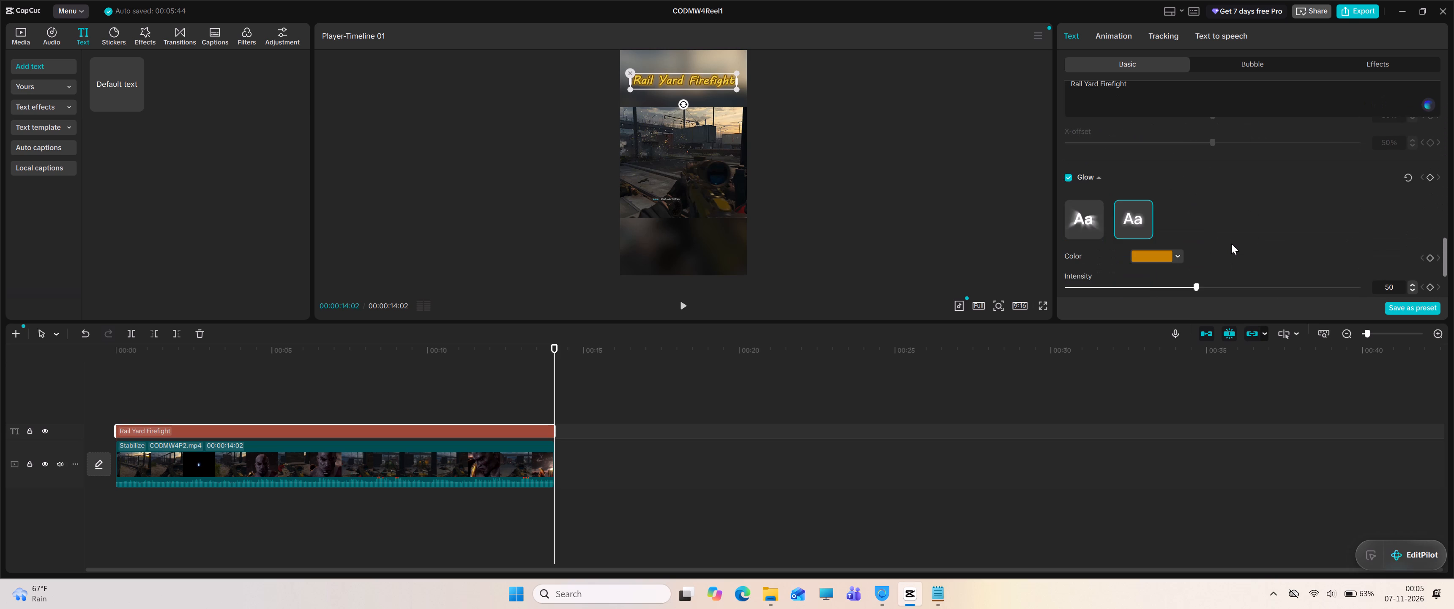
pyautogui.scroll(-1, 1231, 244)
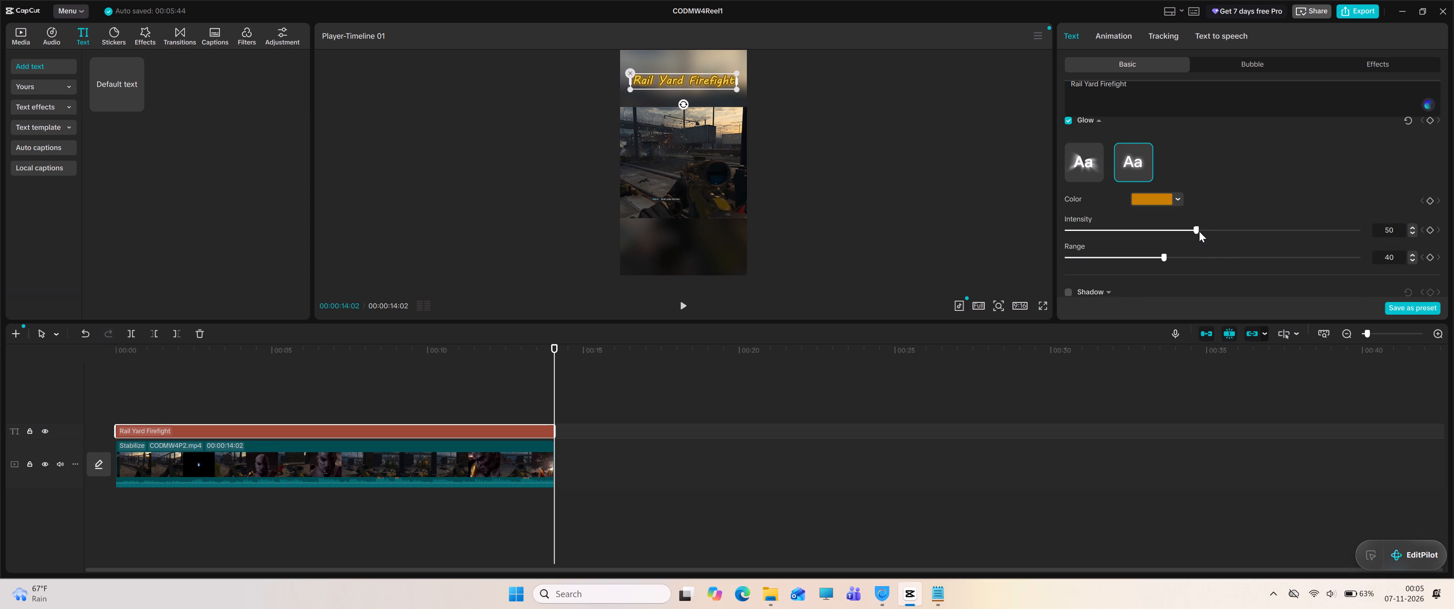
pyautogui.moveTo(1196, 230); pyautogui.dragTo(1178, 232)
pyautogui.moveTo(1178, 232); pyautogui.dragTo(1215, 232)
pyautogui.moveTo(1164, 256); pyautogui.dragTo(1245, 254)
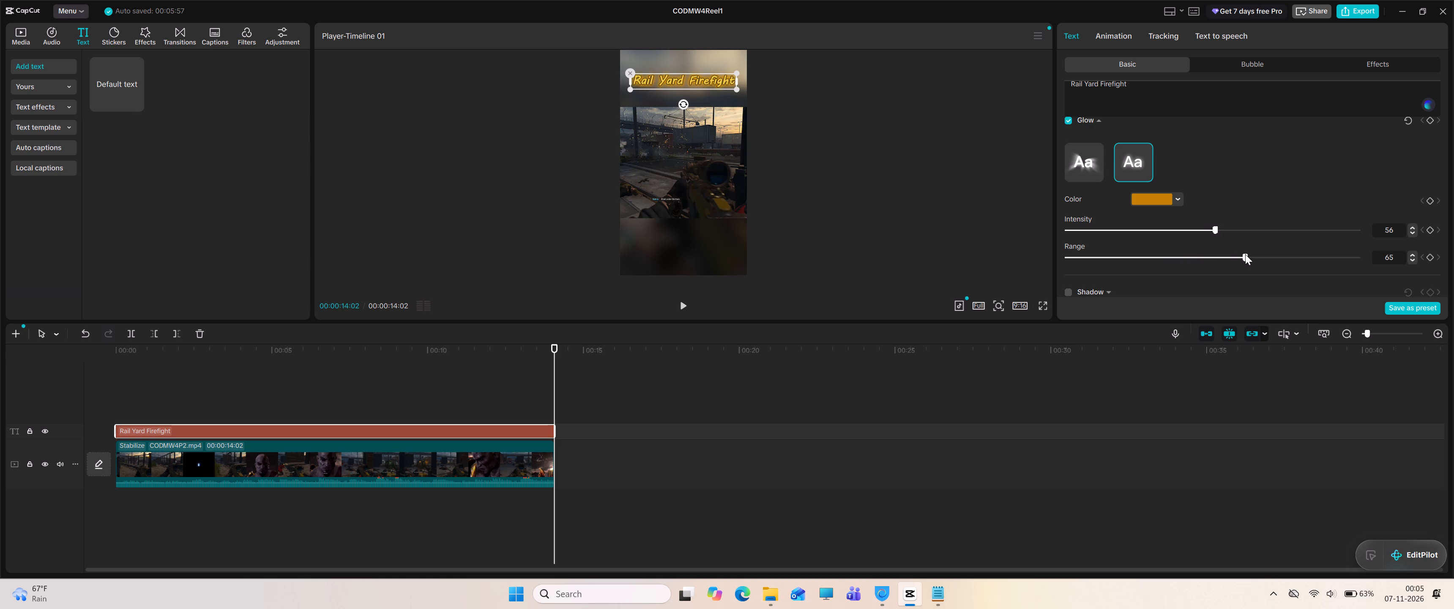
pyautogui.moveTo(1245, 254); pyautogui.dragTo(1237, 253)
# Play the reel from the beginning to review the glowing title over the footage.
pyautogui.moveTo(555, 345); pyautogui.dragTo(555, 345)
pyautogui.moveTo(555, 345); pyautogui.dragTo(80, 347)
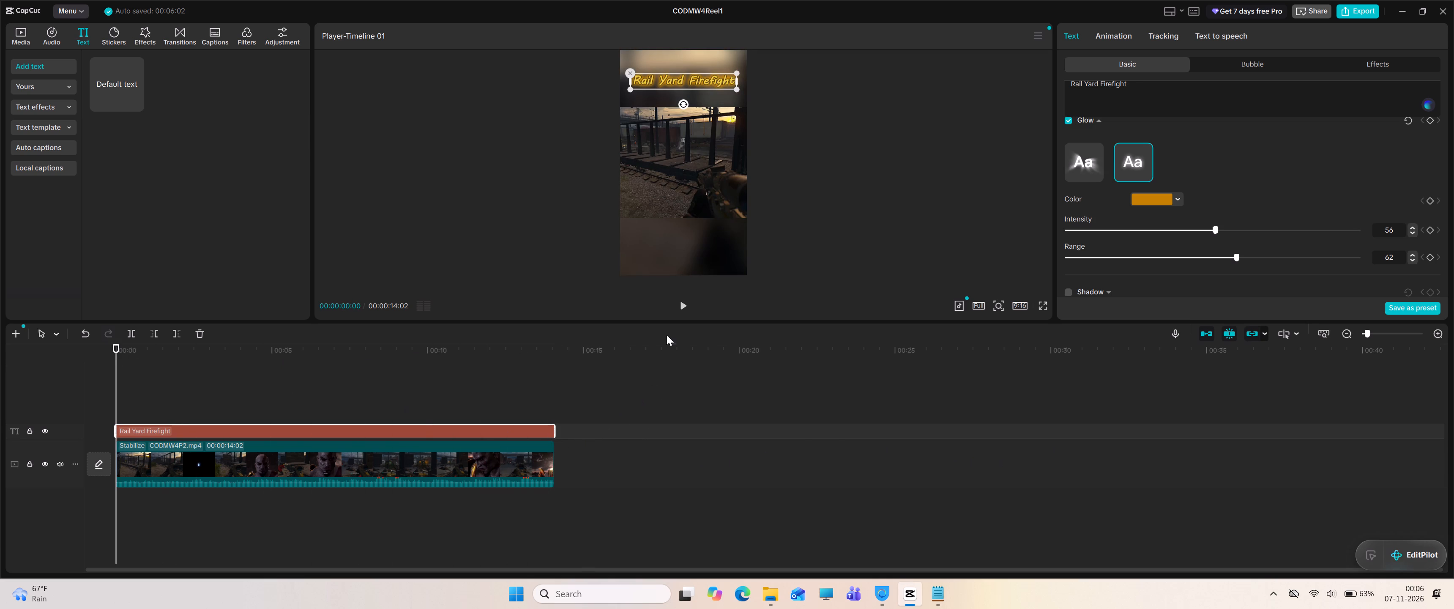
pyautogui.click(682, 305)
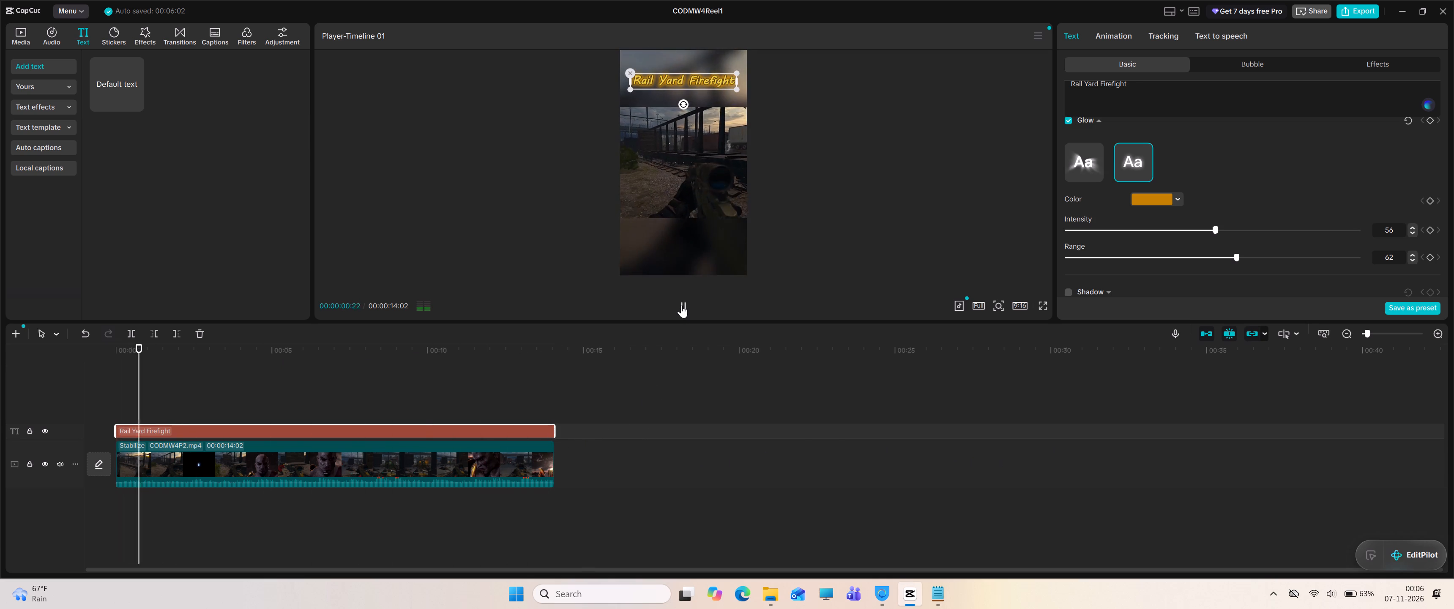
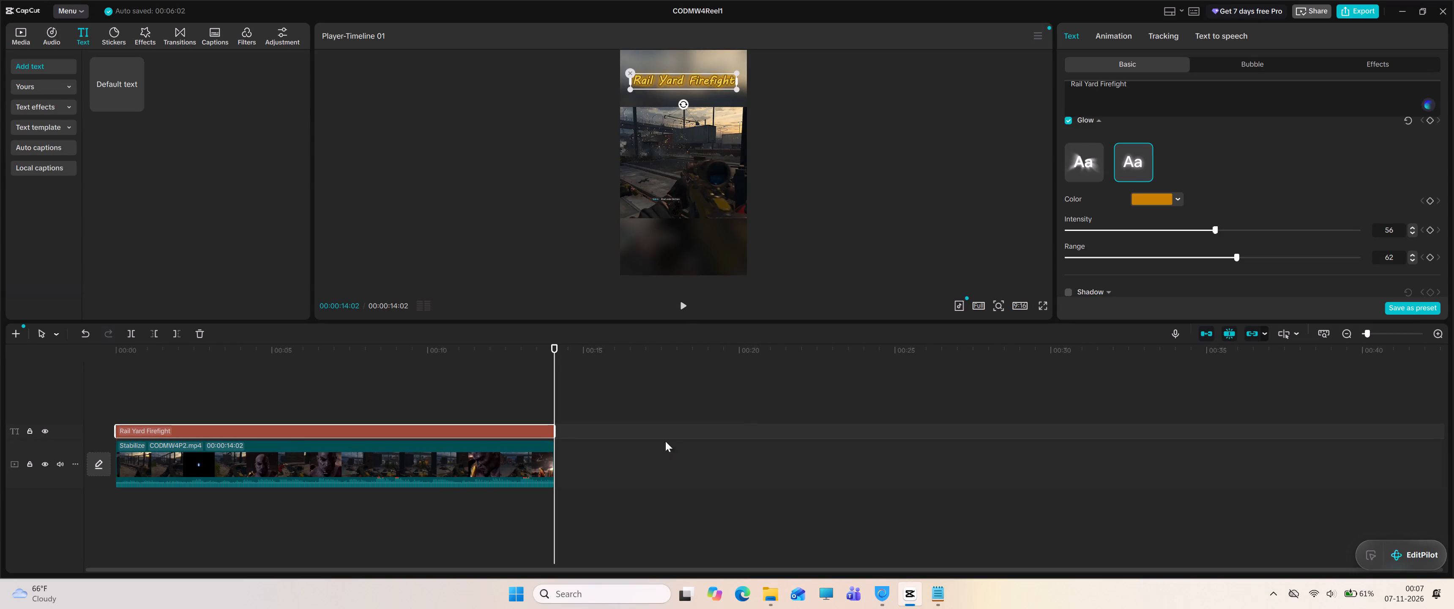
# Replay the reel from the beginning with the title deselected to review its glow over the footage.
pyautogui.click(680, 304)
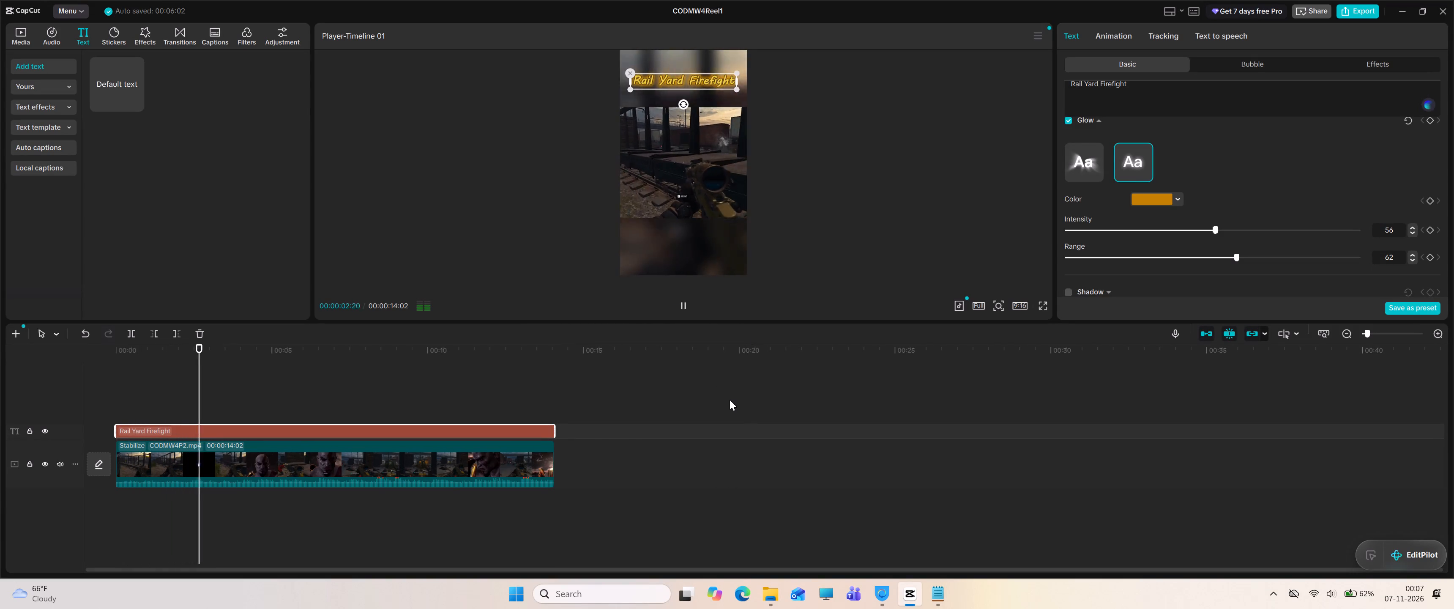
pyautogui.click(682, 310)
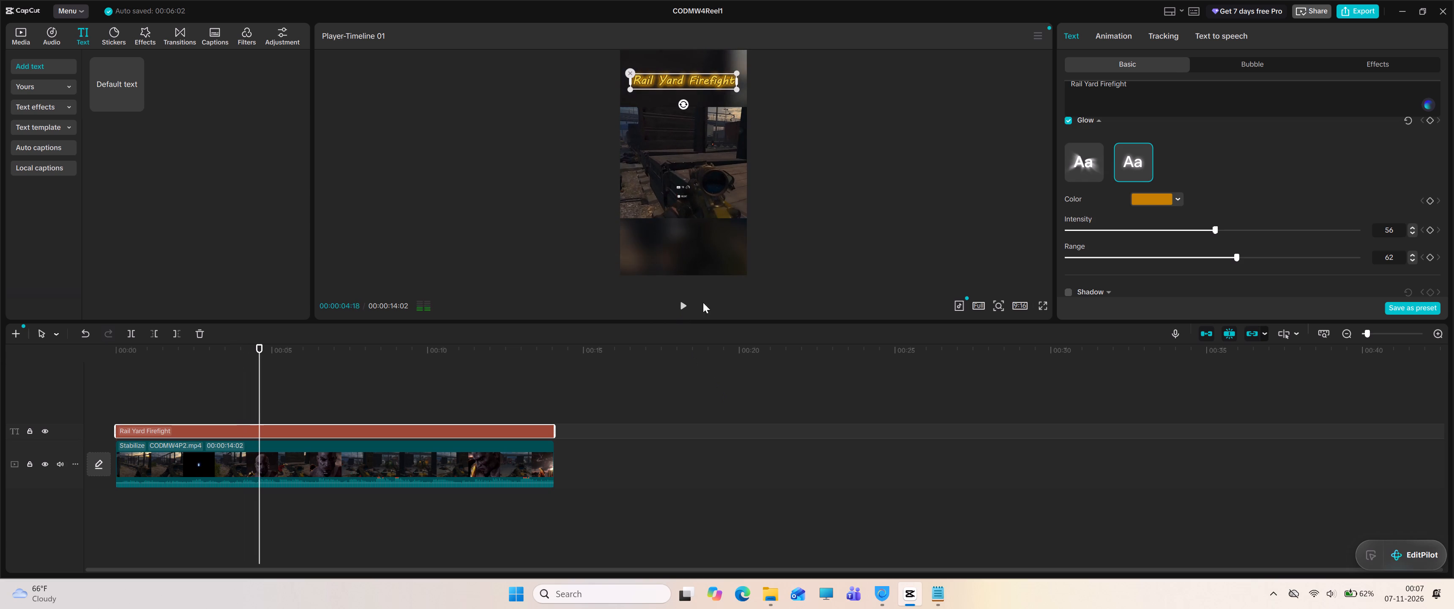
pyautogui.click(802, 250)
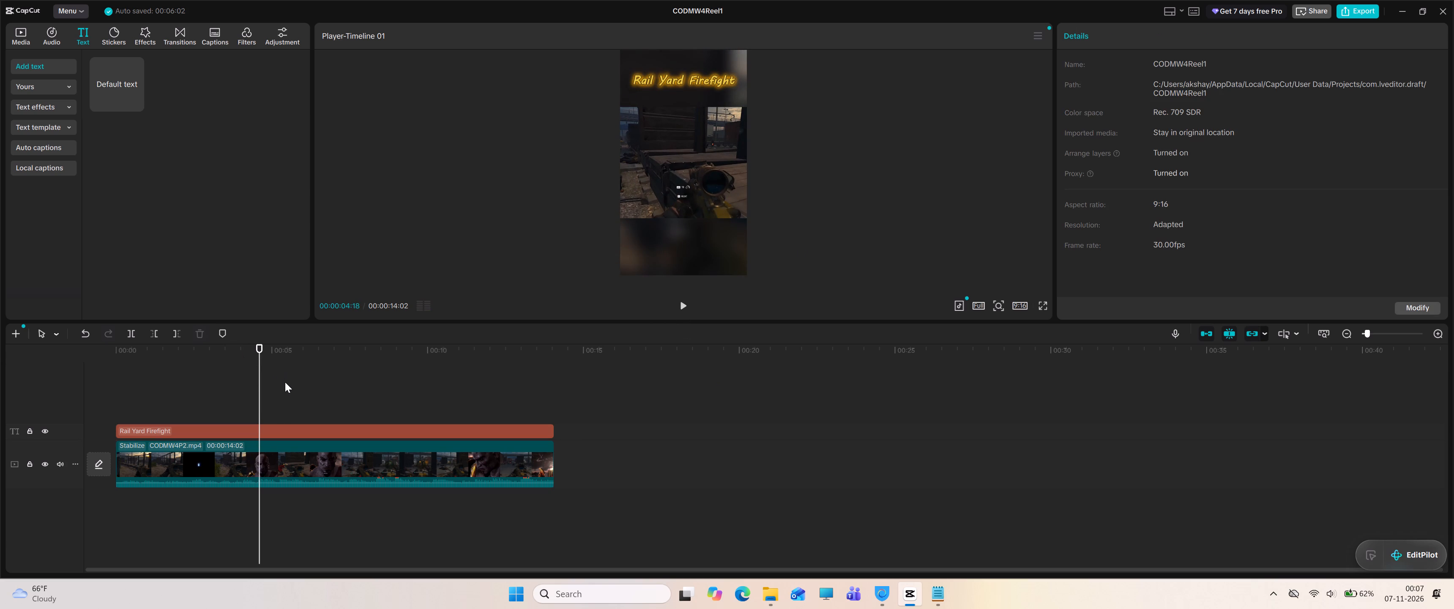
pyautogui.moveTo(258, 346); pyautogui.dragTo(140, 332)
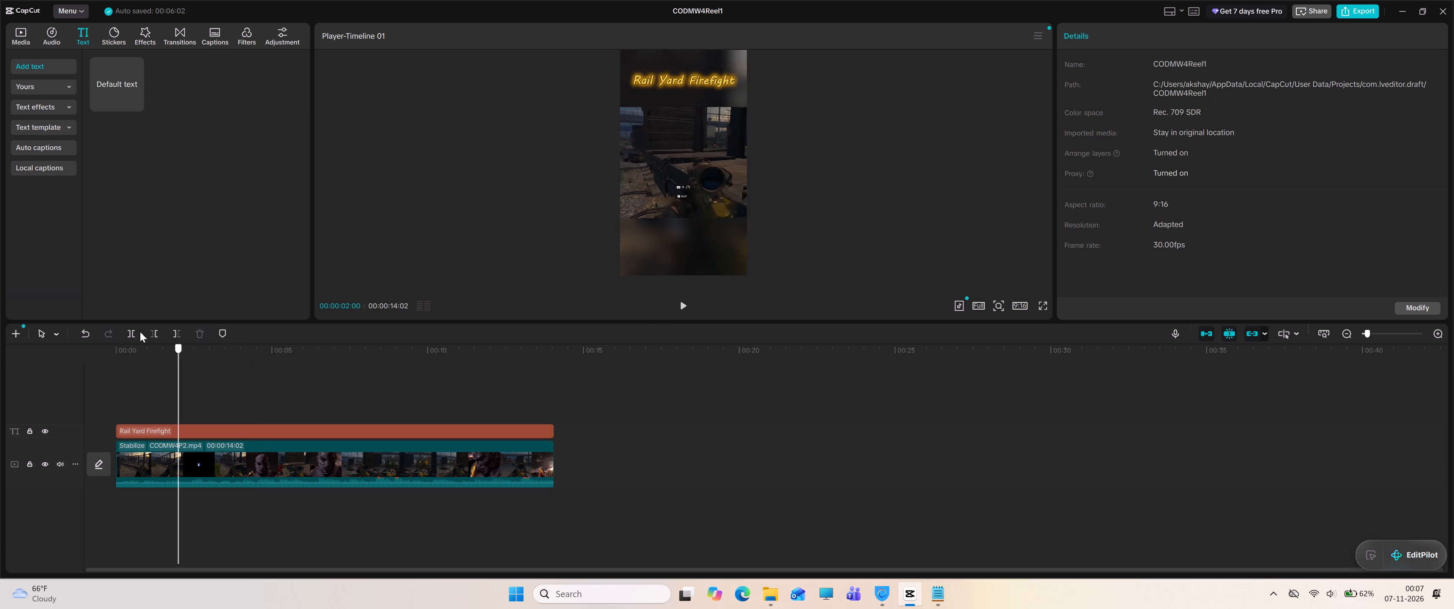
pyautogui.moveTo(140, 332); pyautogui.dragTo(97, 326)
pyautogui.click(683, 305)
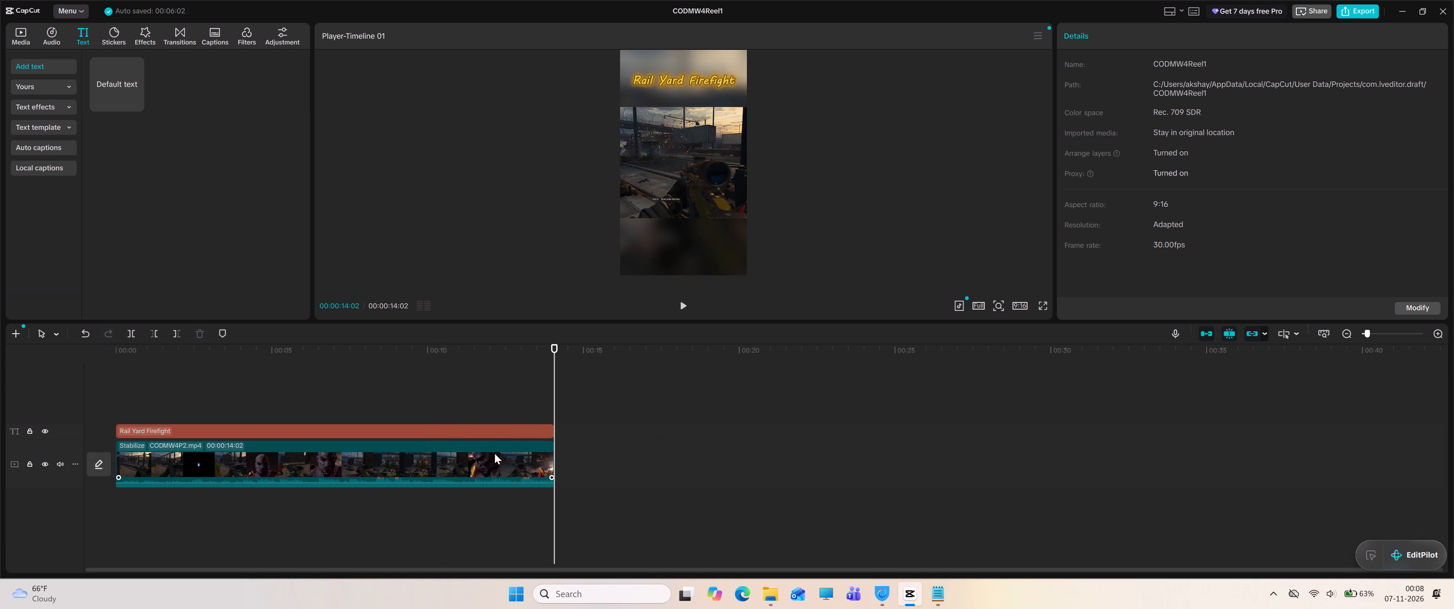
# Move the Rail Yard Firefight title straight down, keeping it horizontally centred, to sit just above the gameplay footage's upper edge, and deselect it.
pyautogui.click(498, 431)
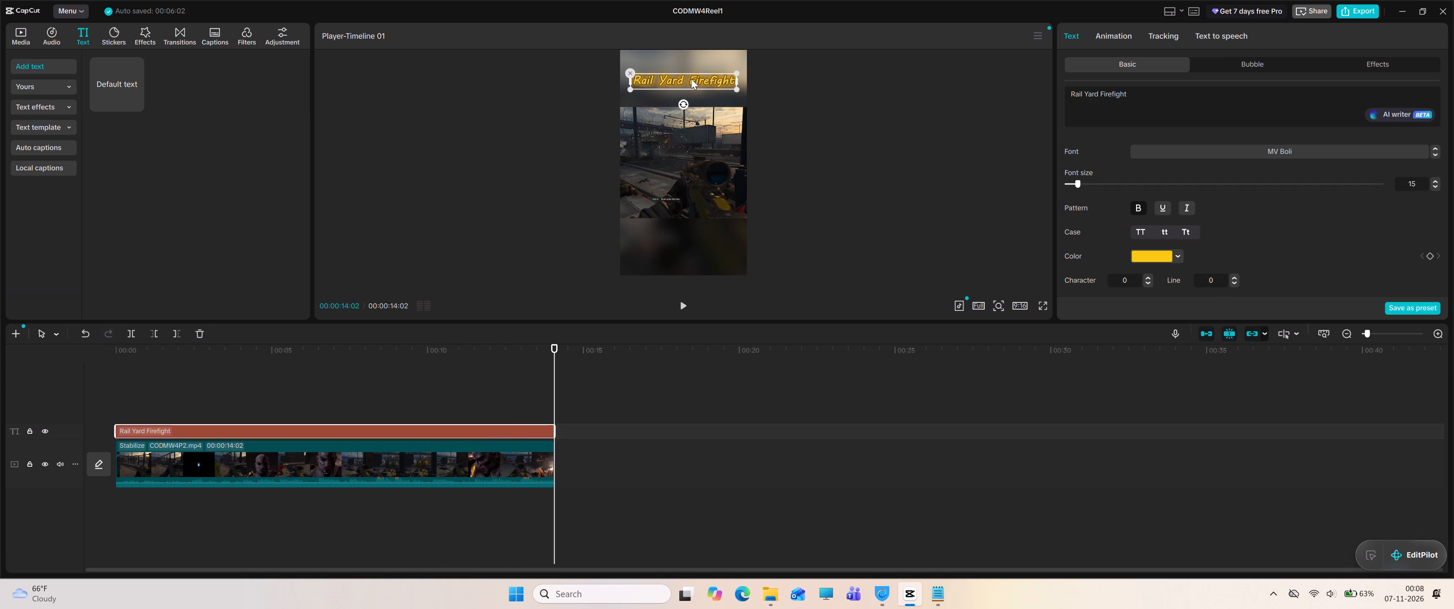
pyautogui.moveTo(691, 79); pyautogui.dragTo(691, 97)
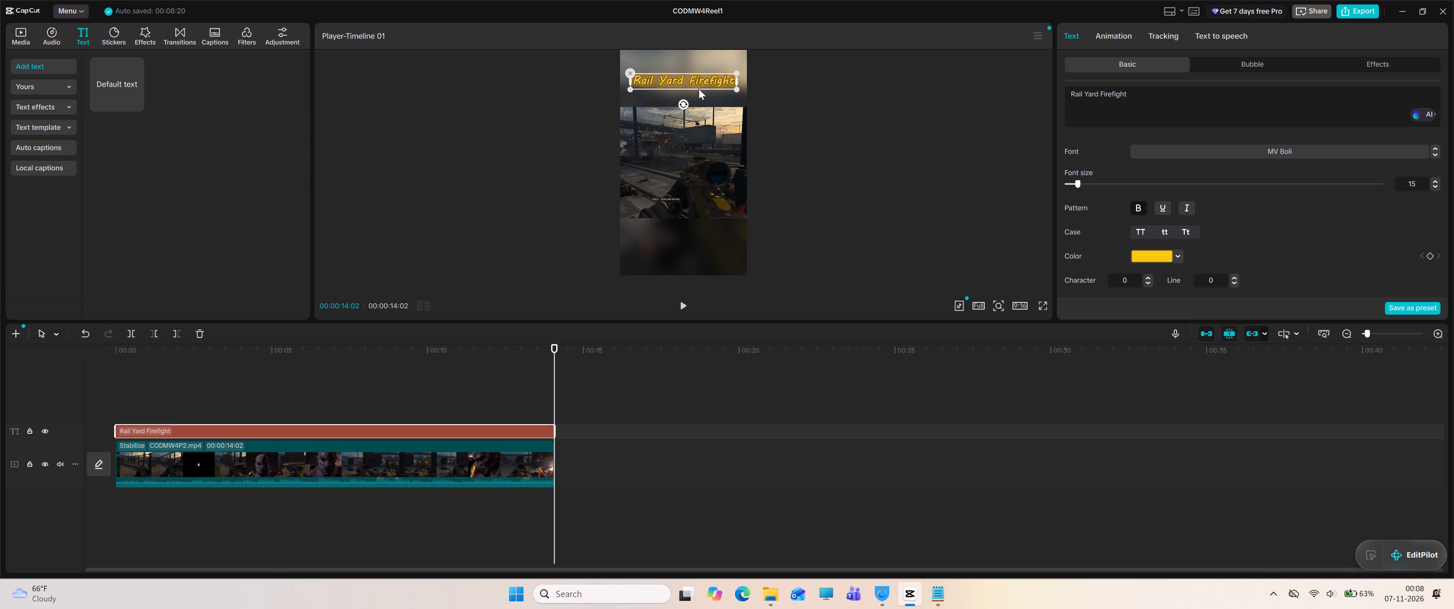
pyautogui.moveTo(703, 77); pyautogui.dragTo(703, 97)
pyautogui.press('Down')
pyautogui.press('Down')
pyautogui.click(816, 96)
pyautogui.click(707, 79)
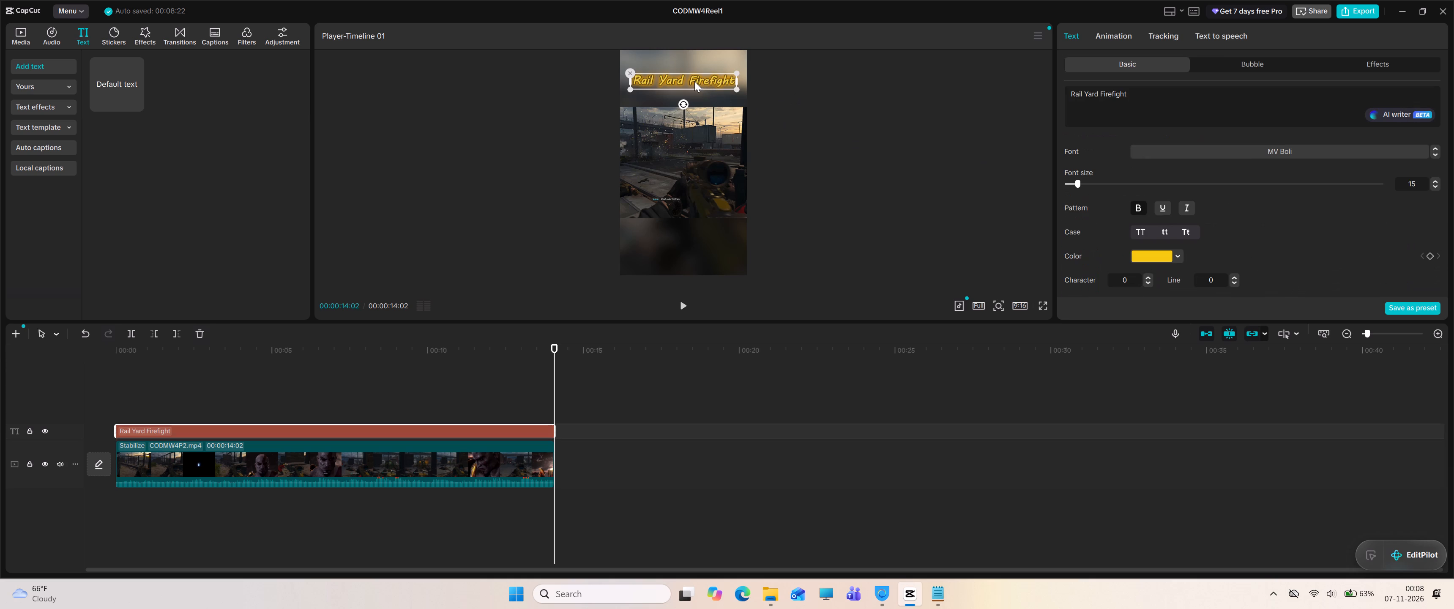
pyautogui.moveTo(694, 81); pyautogui.dragTo(692, 93)
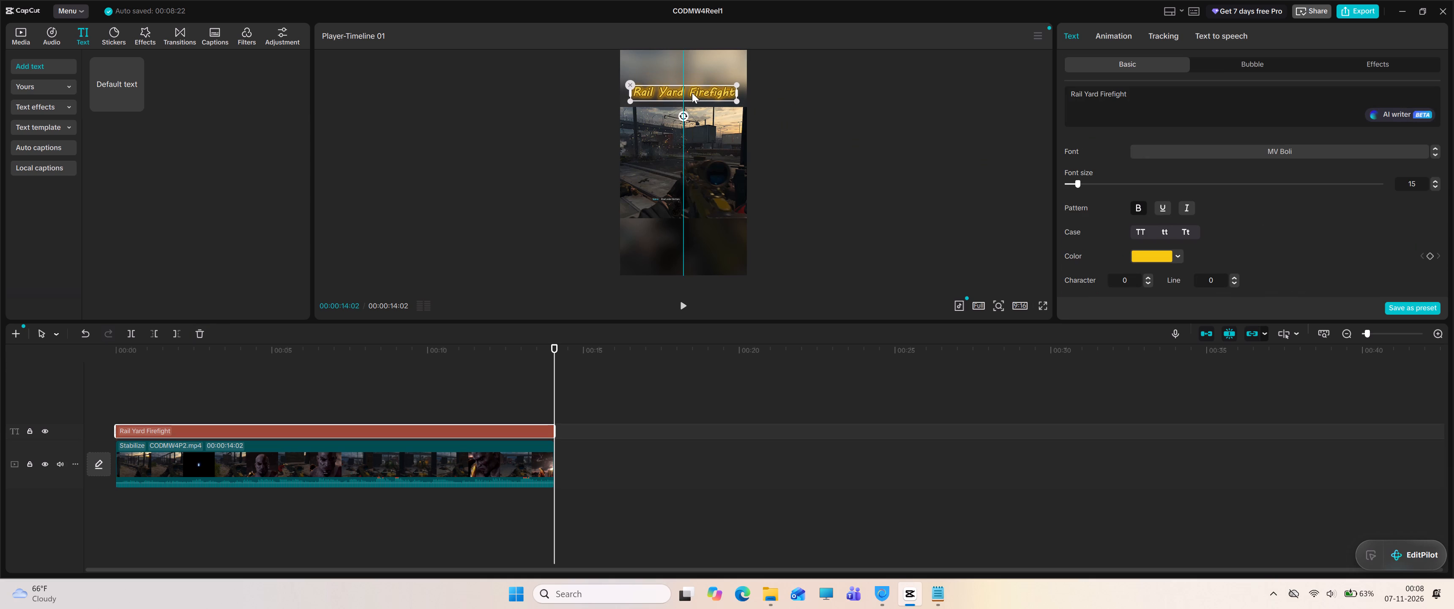
pyautogui.moveTo(692, 93); pyautogui.dragTo(692, 94)
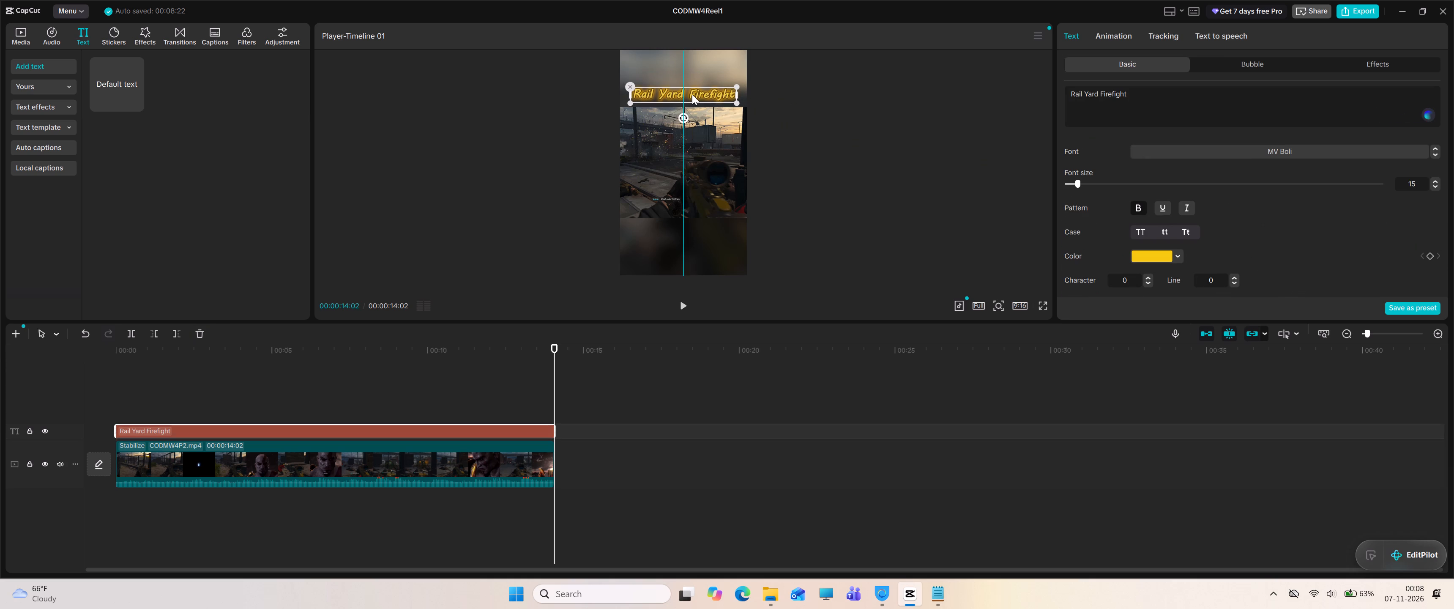
pyautogui.moveTo(692, 94); pyautogui.dragTo(692, 96)
pyautogui.click(845, 156)
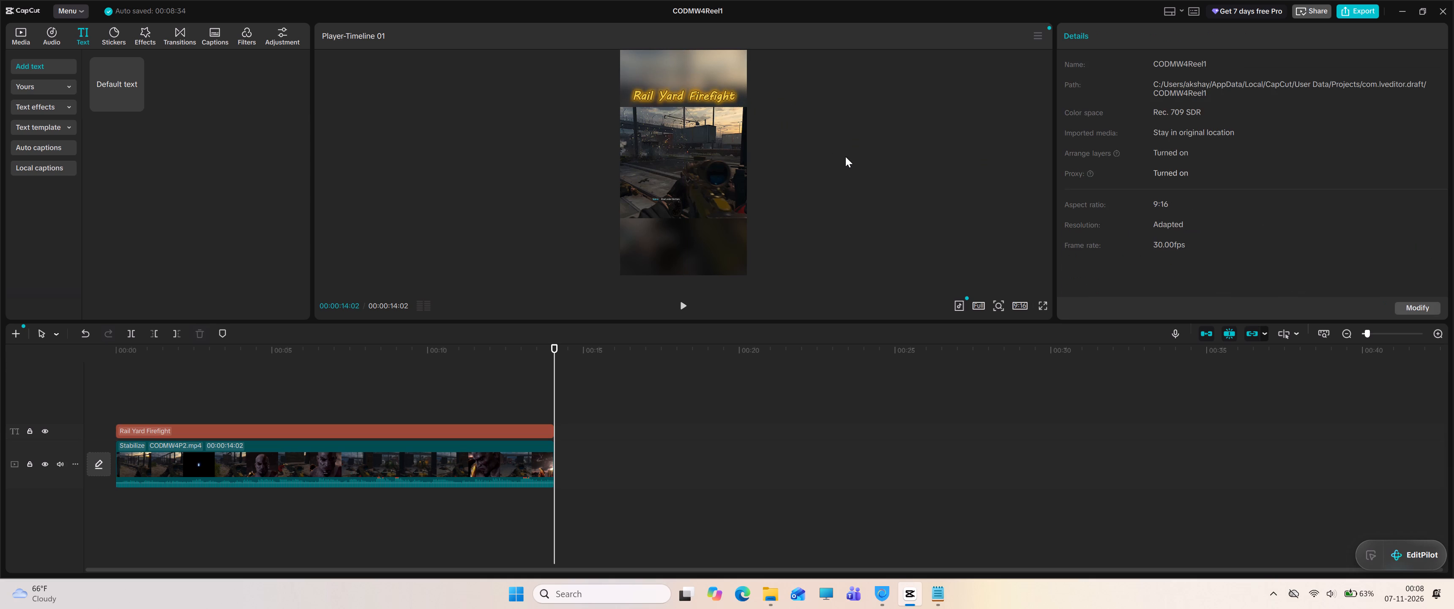
pyautogui.click(697, 96)
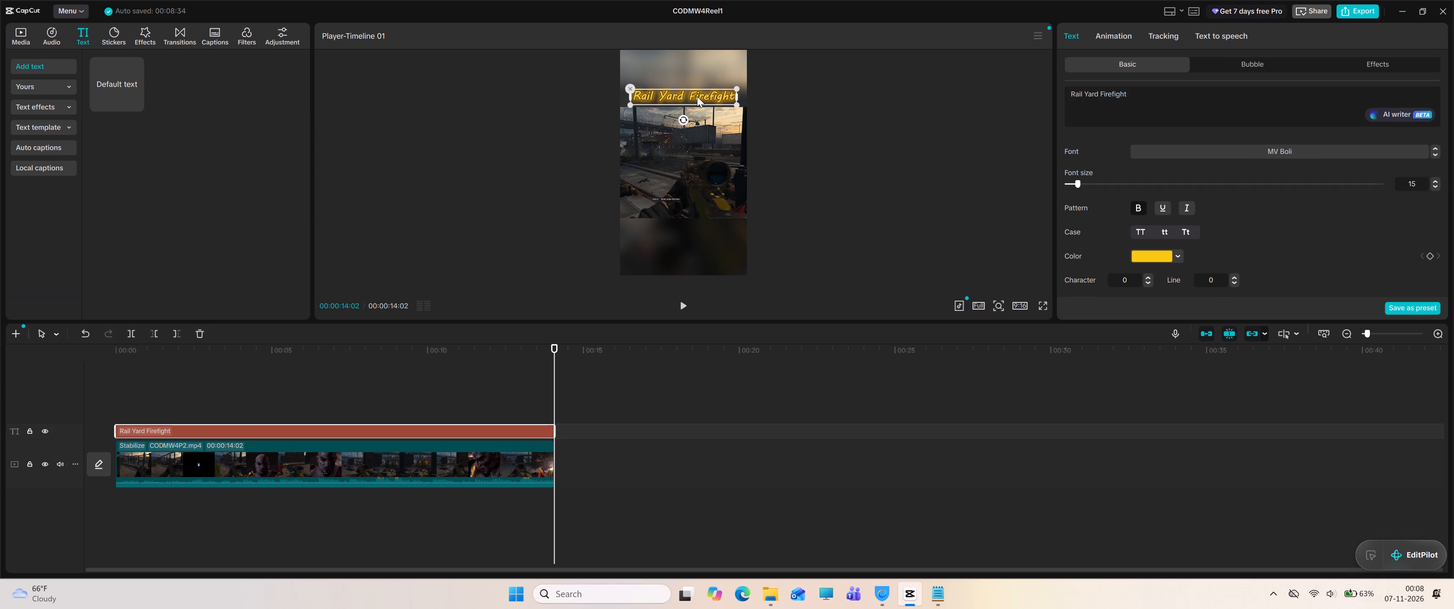
pyautogui.moveTo(697, 96); pyautogui.dragTo(694, 93)
pyautogui.click(809, 176)
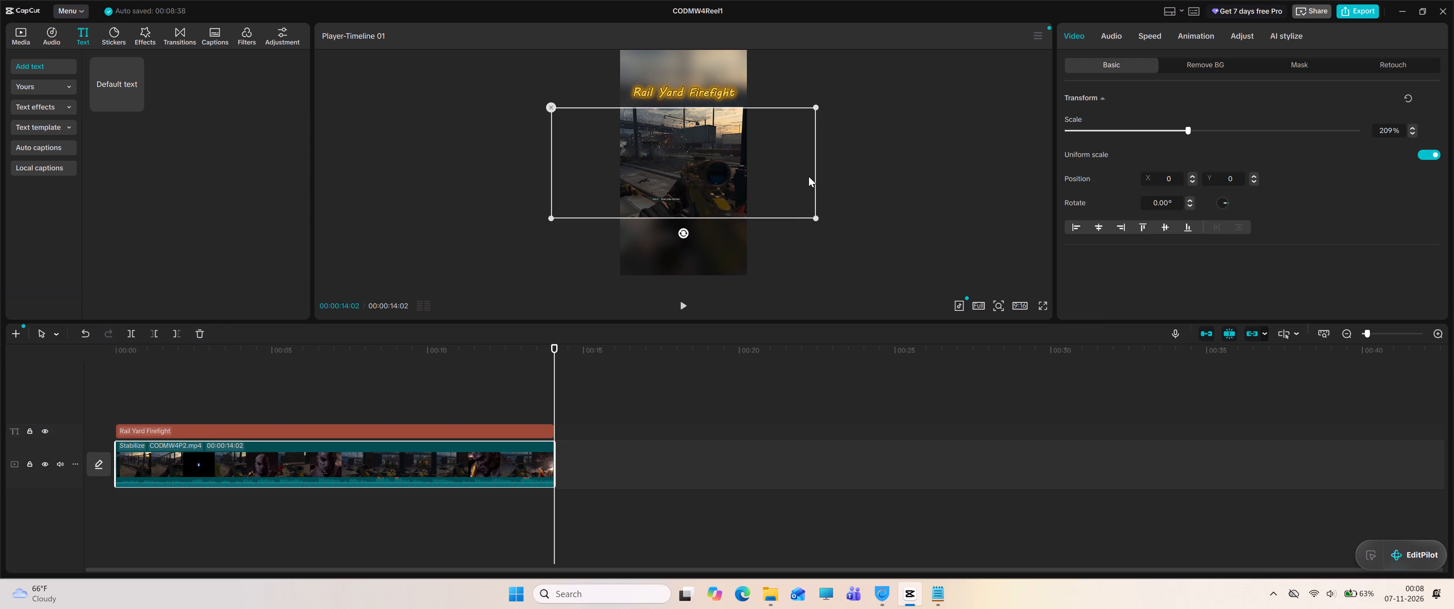
pyautogui.click(663, 399)
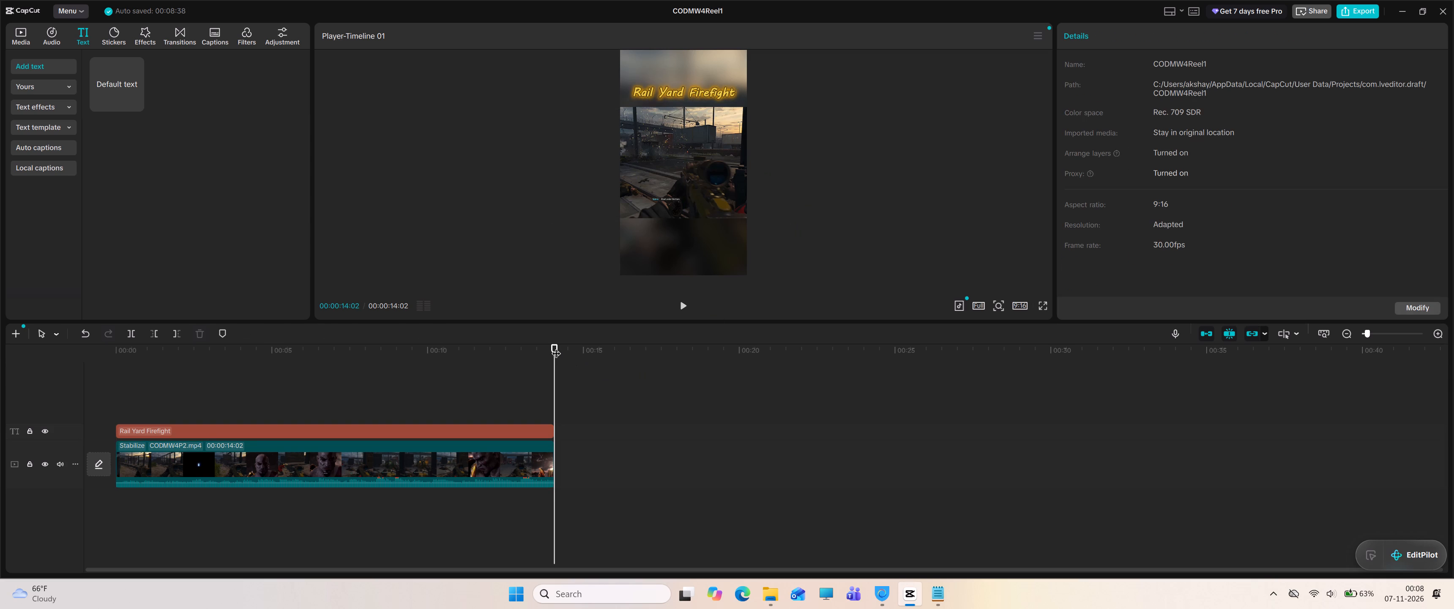
# Play the reel from the beginning to review the title's lowered position.
pyautogui.moveTo(555, 344); pyautogui.dragTo(67, 337)
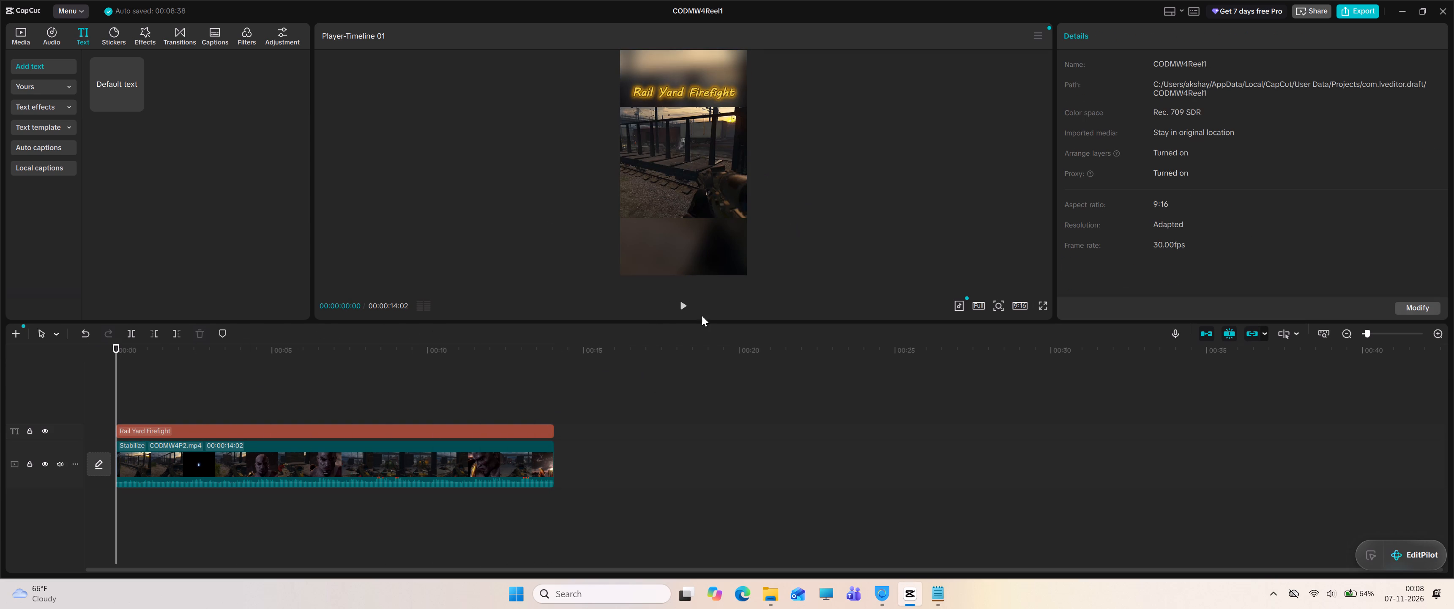
pyautogui.click(683, 306)
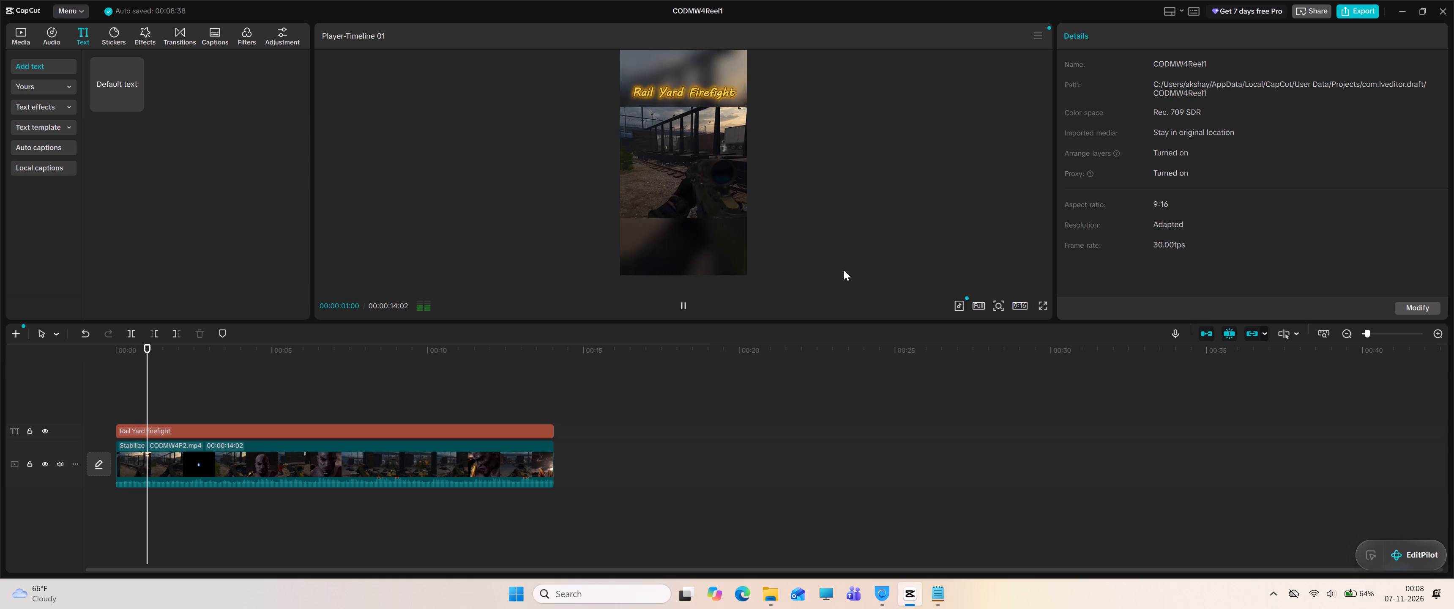
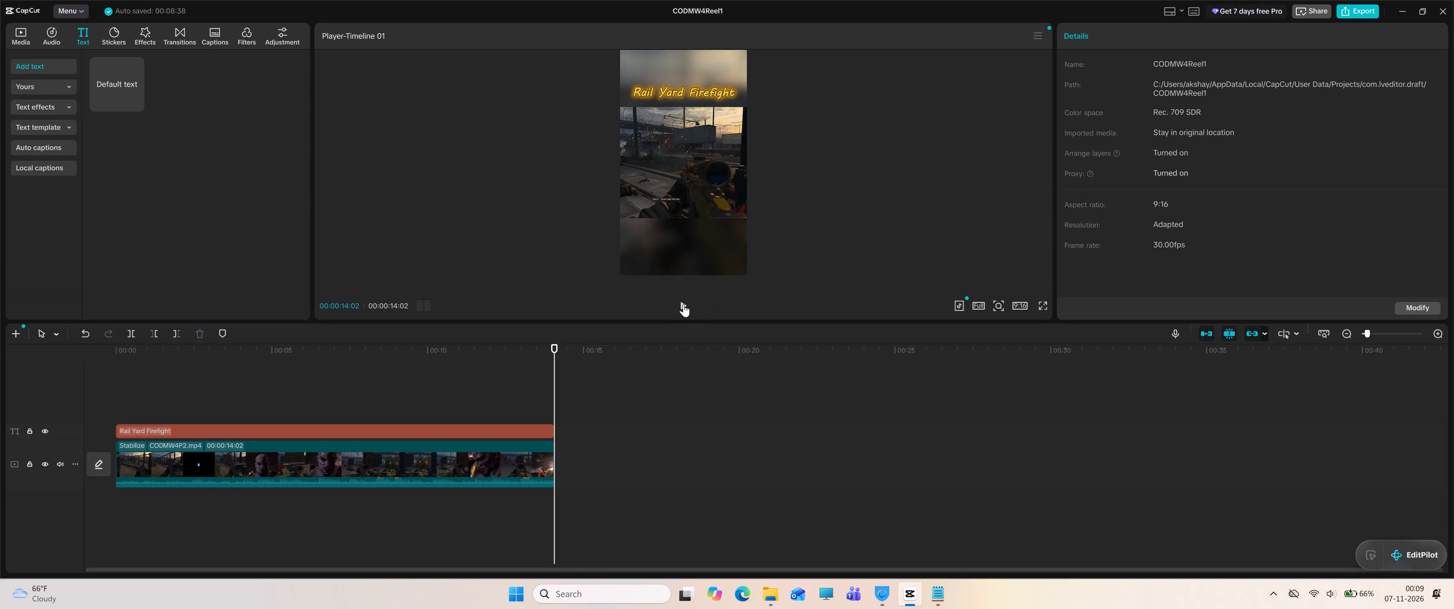
# Replay the full reel from the beginning to check the title's placement above the gameplay footage once more.
pyautogui.click(683, 304)
# Save the CODMW4Reel1 project.
pyautogui.hotkey('ctrl', 's')
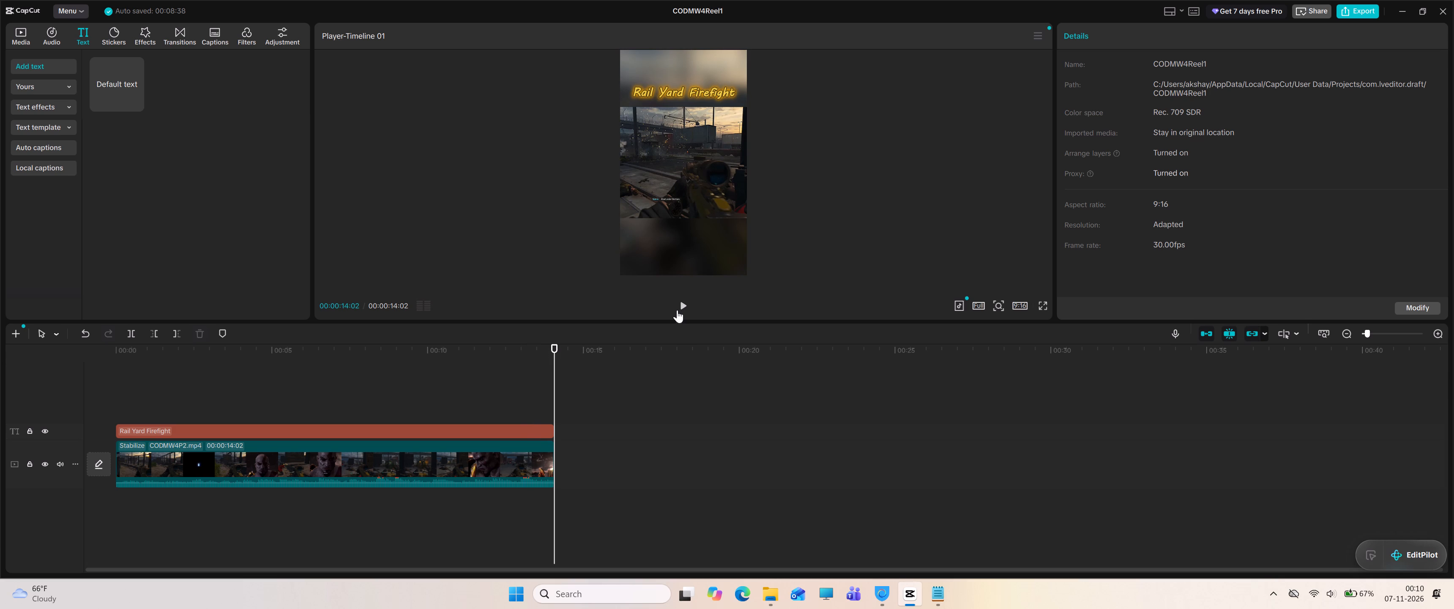
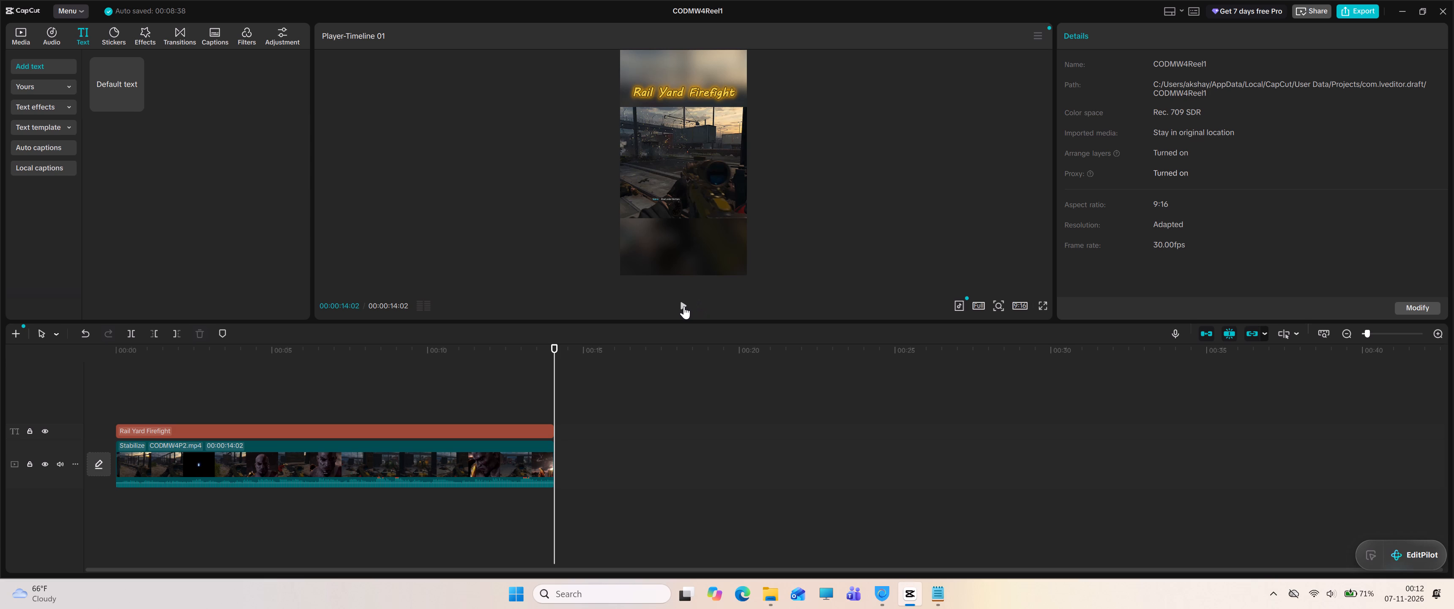
# Play the opening seconds of the finished reel as a last check of the title over the footage, then pause it.
pyautogui.click(684, 306)
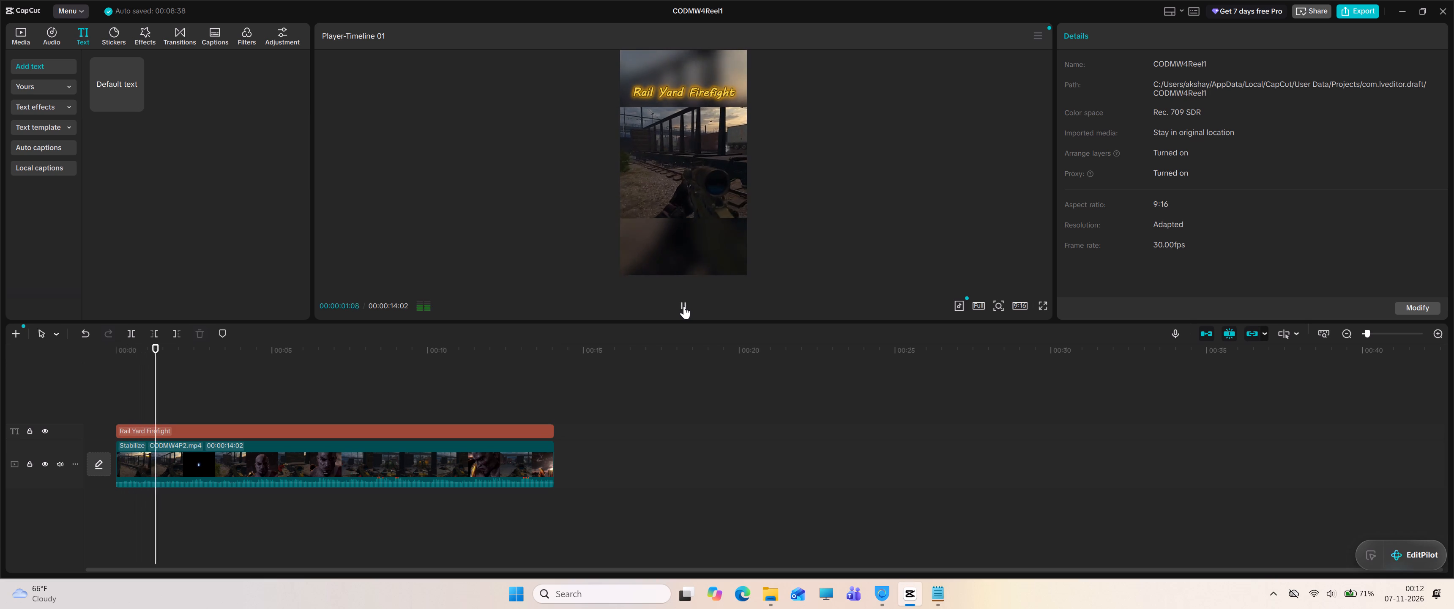
pyautogui.click(684, 306)
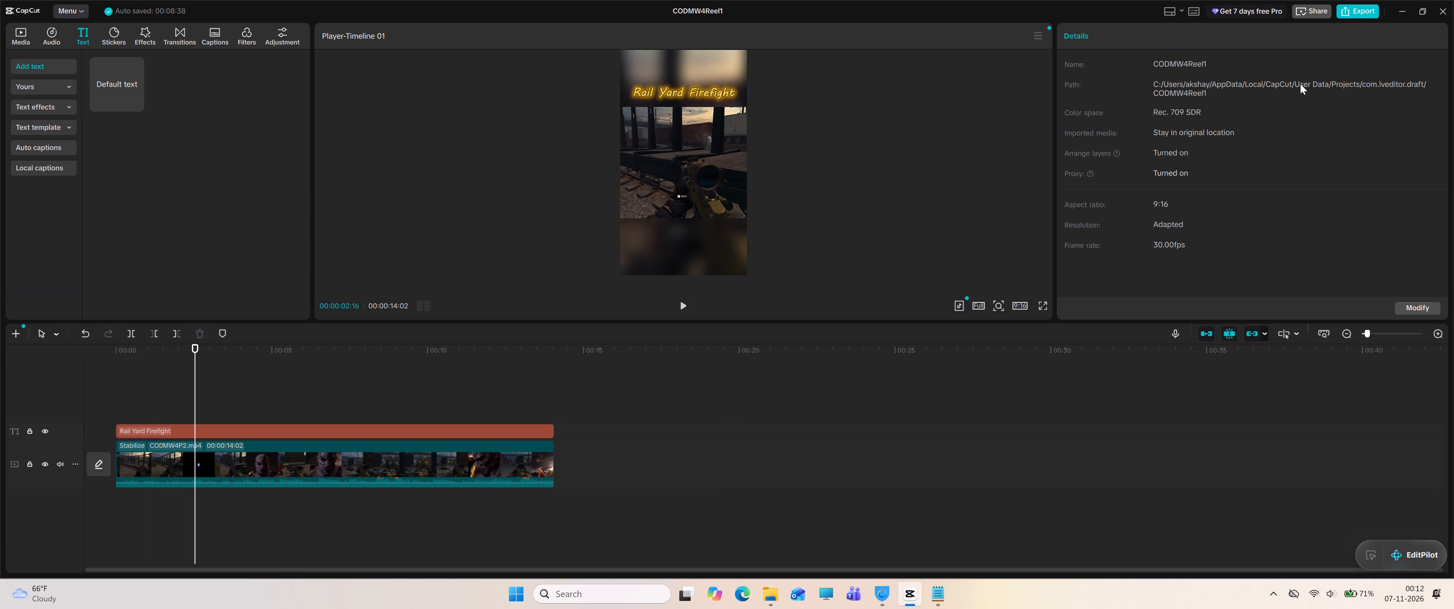
# Close the CODMW4Reel1 project and exit CapCut completely from its home window.
pyautogui.click(1438, 11)
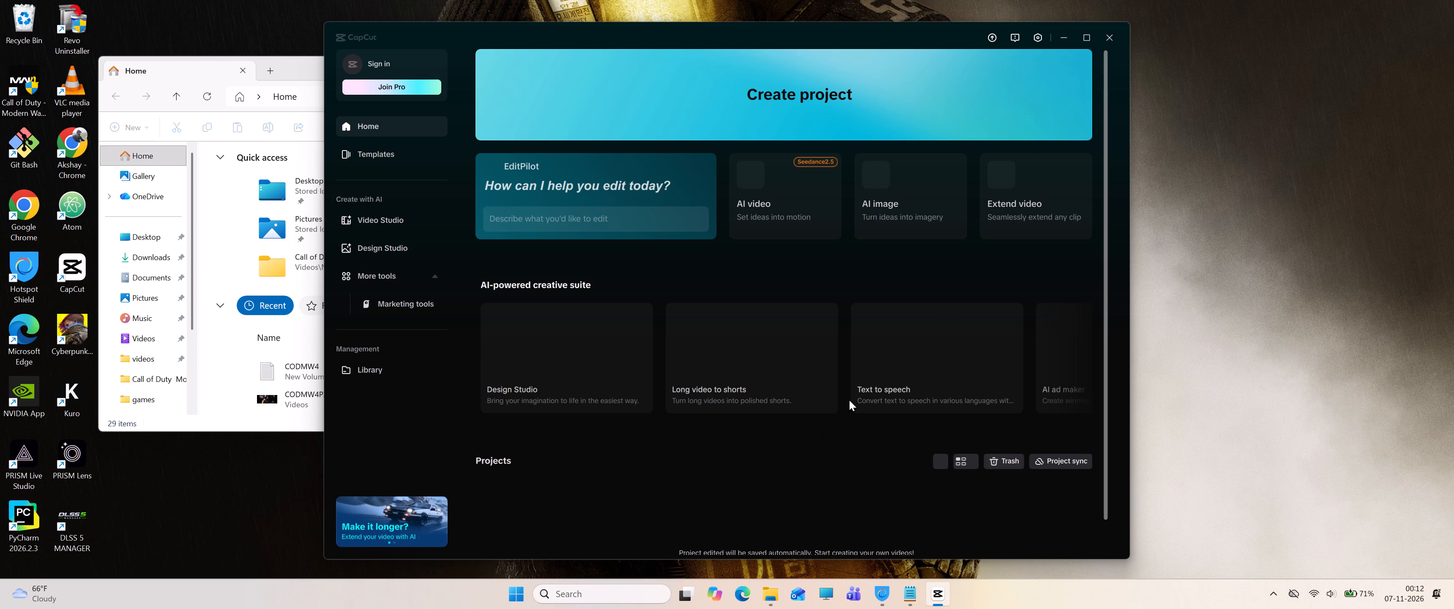
pyautogui.click(1106, 34)
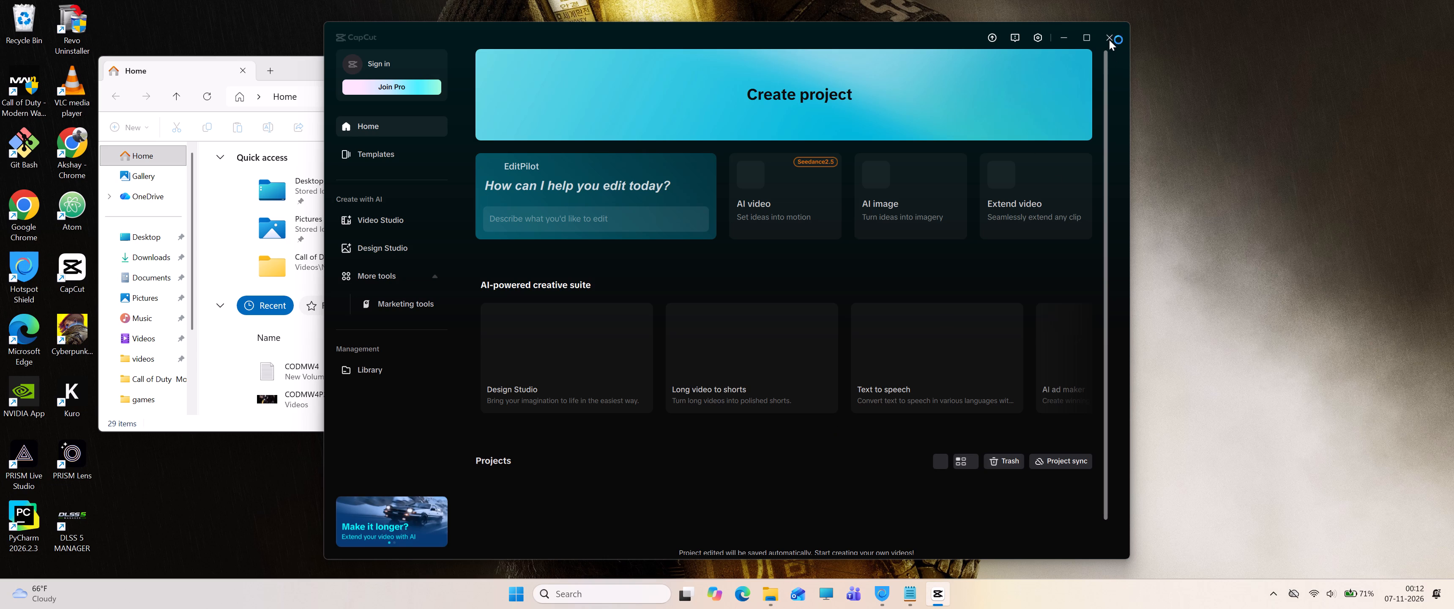
pyautogui.click(1109, 40)
pyautogui.scroll(-4, 715, 365)
pyautogui.scroll(4, 719, 365)
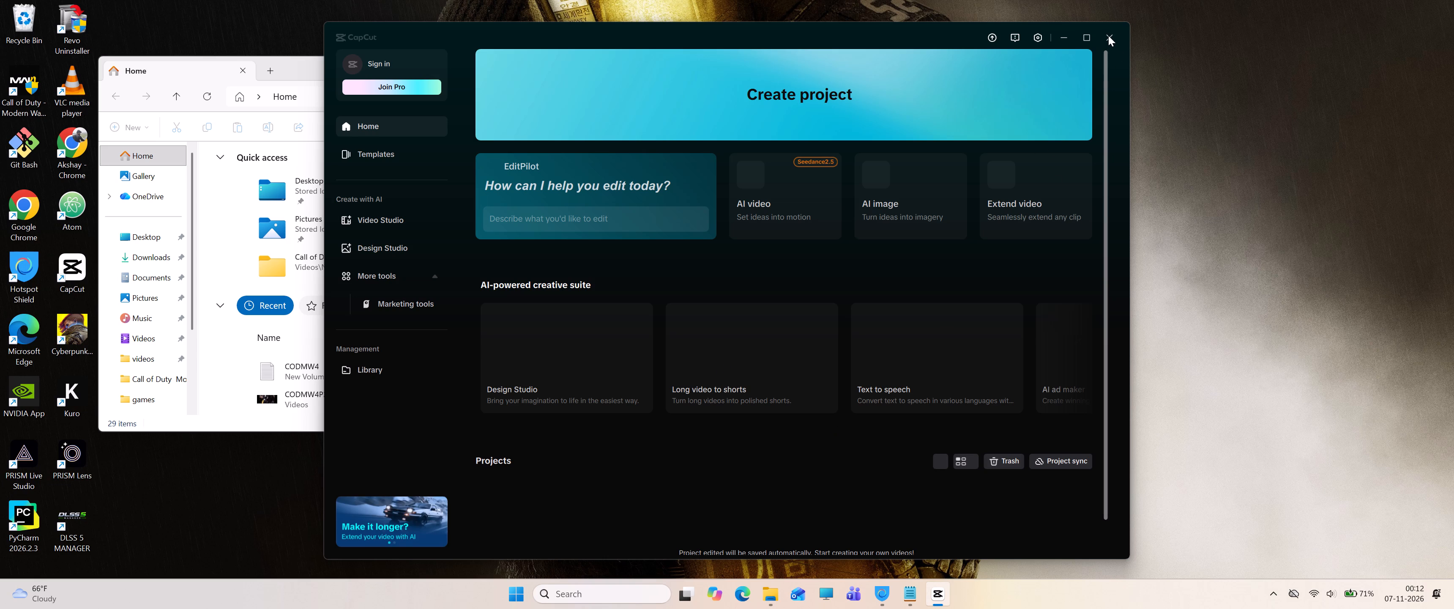
pyautogui.click(1108, 36)
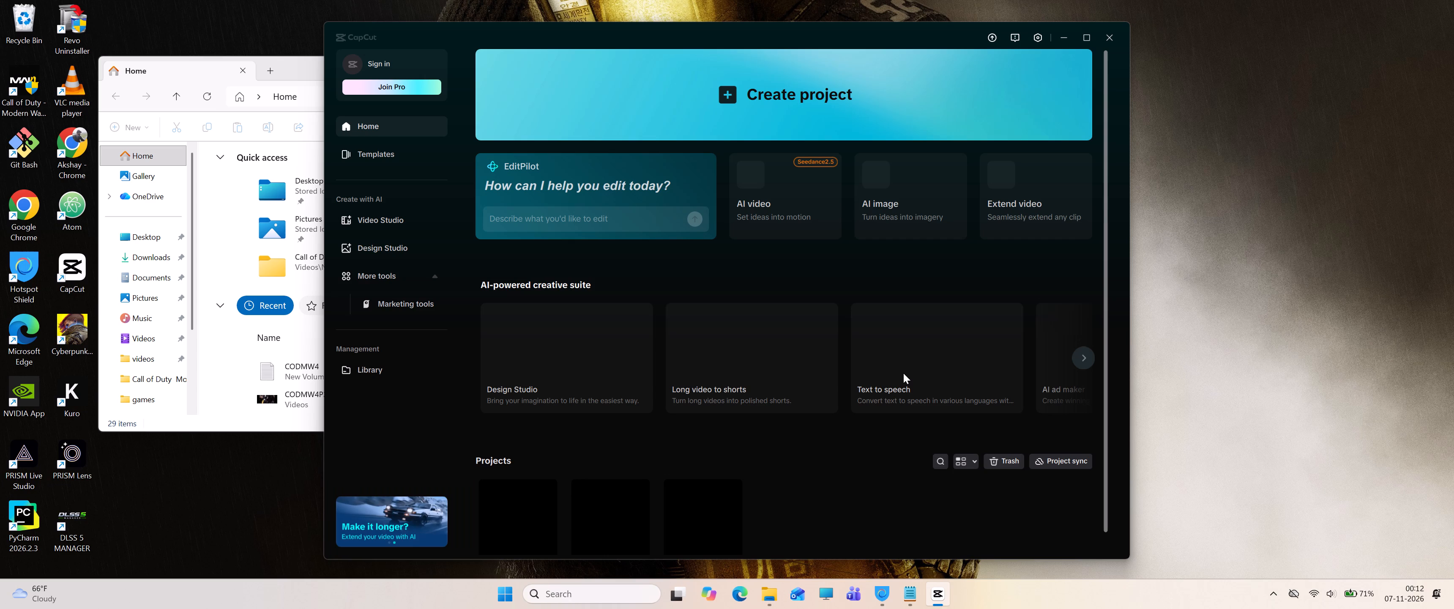
# Close the CapCut home window.
pyautogui.click(1109, 35)
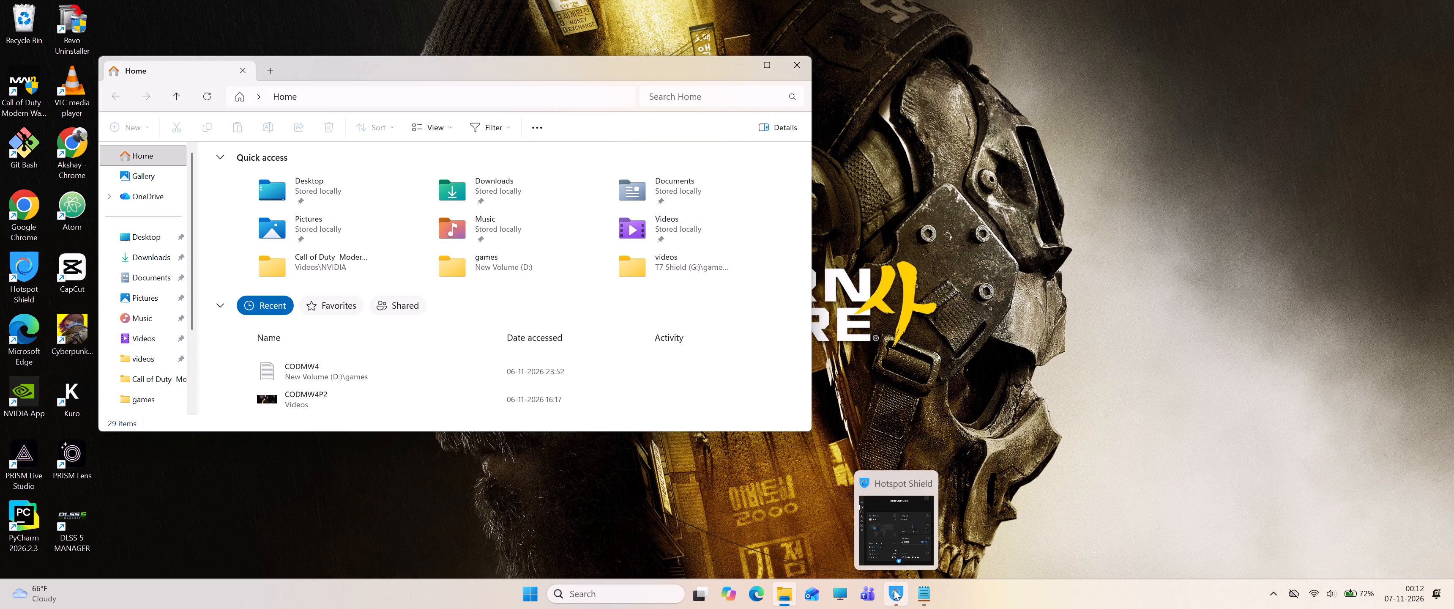
# Switch to Hotspot Shield, disconnect the VPN and close its window.
pyautogui.click(894, 590)
pyautogui.click(1079, 407)
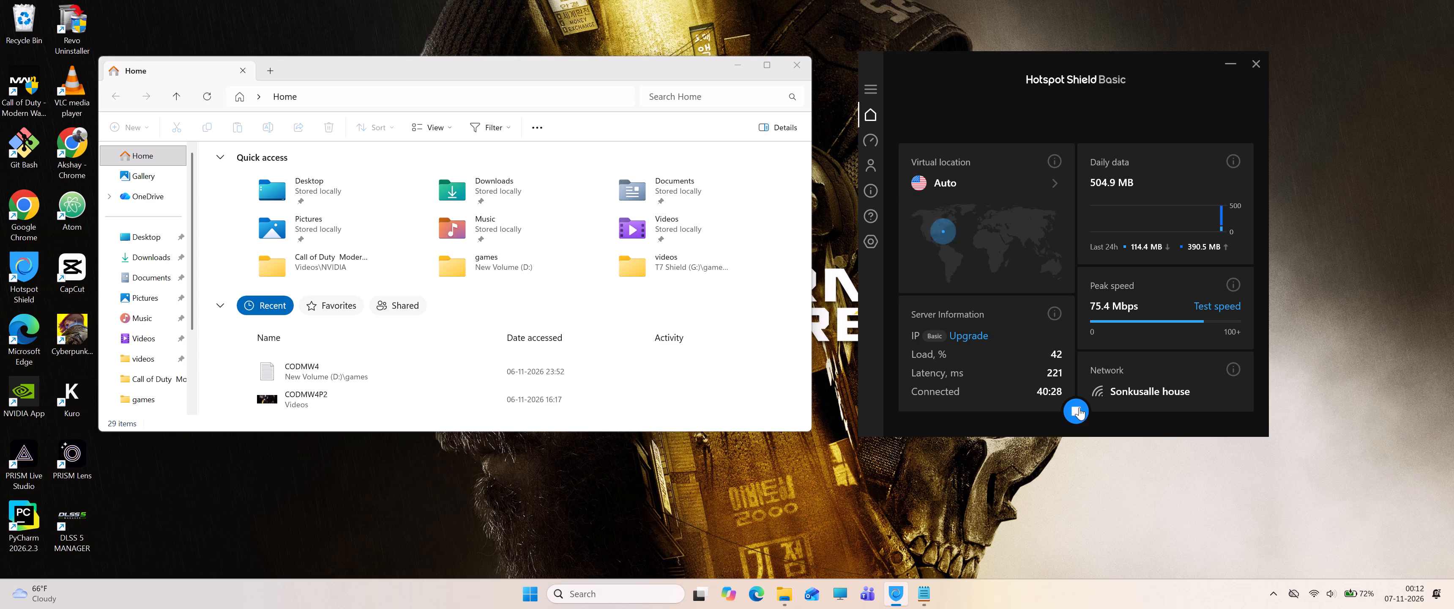
pyautogui.click(1261, 65)
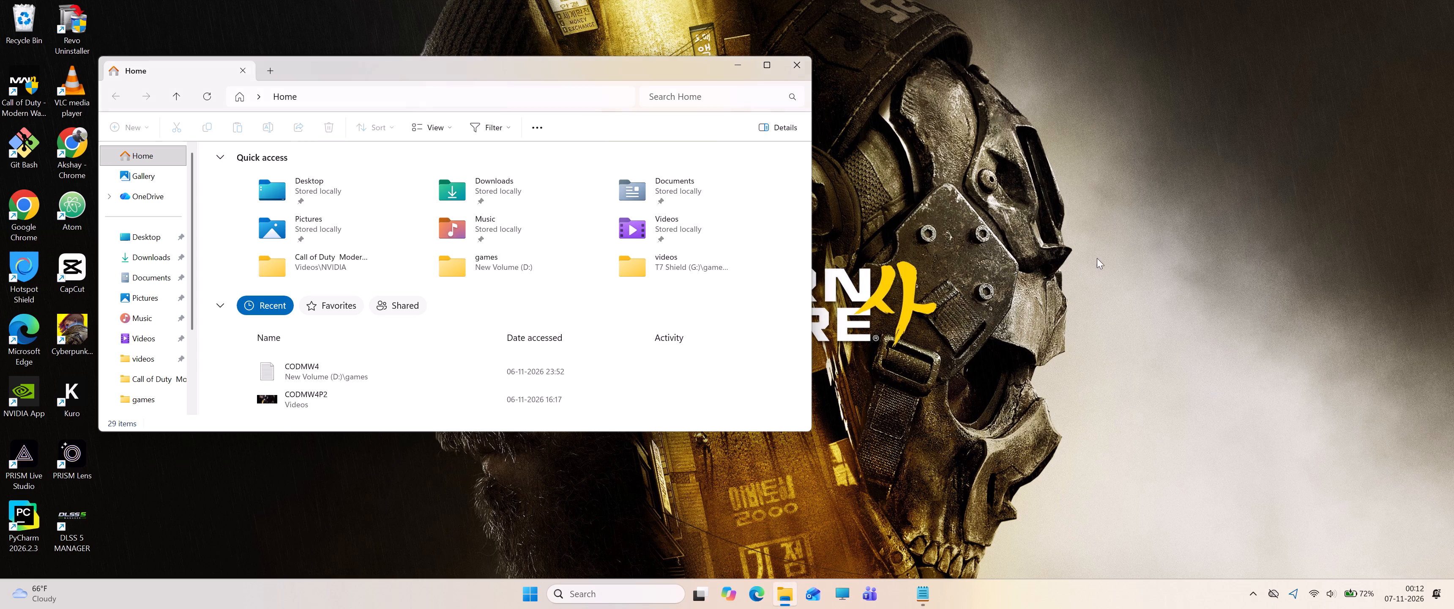
# Close the remaining File Explorer window and the Notepad window holding CODMW4.txt to clear the desktop.
pyautogui.click(798, 68)
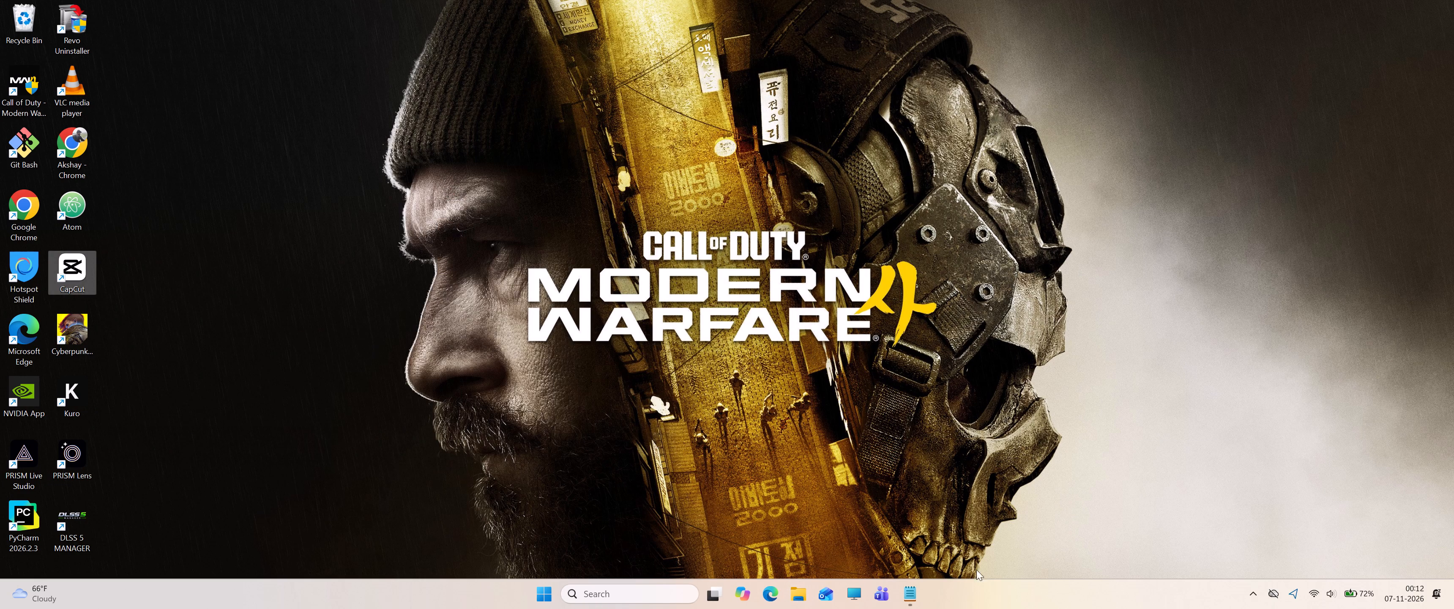
pyautogui.click(916, 595)
pyautogui.click(786, 312)
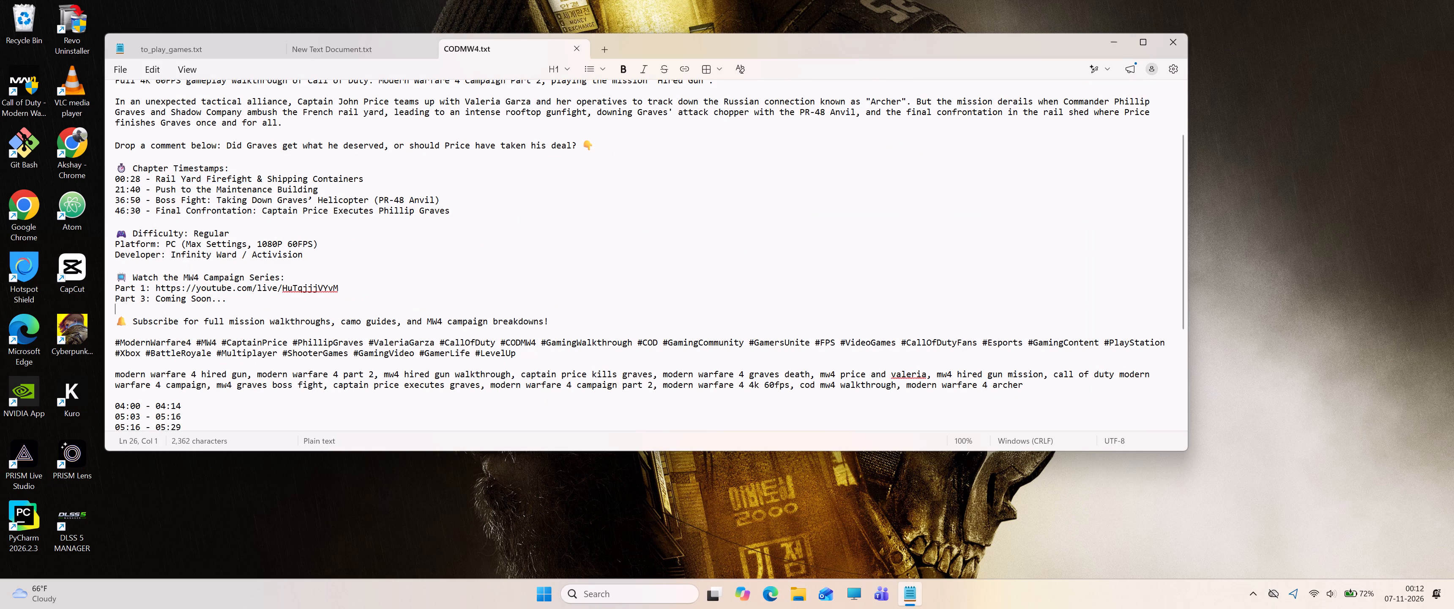
pyautogui.click(1175, 38)
pyautogui.click(712, 337)
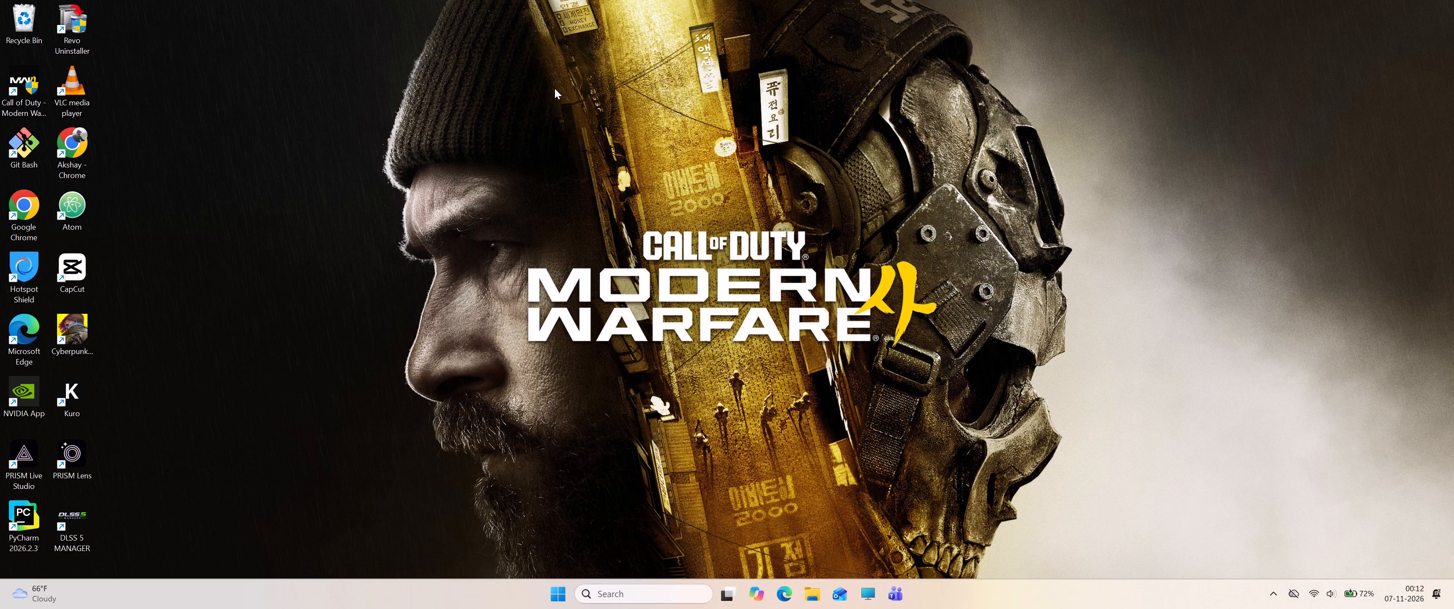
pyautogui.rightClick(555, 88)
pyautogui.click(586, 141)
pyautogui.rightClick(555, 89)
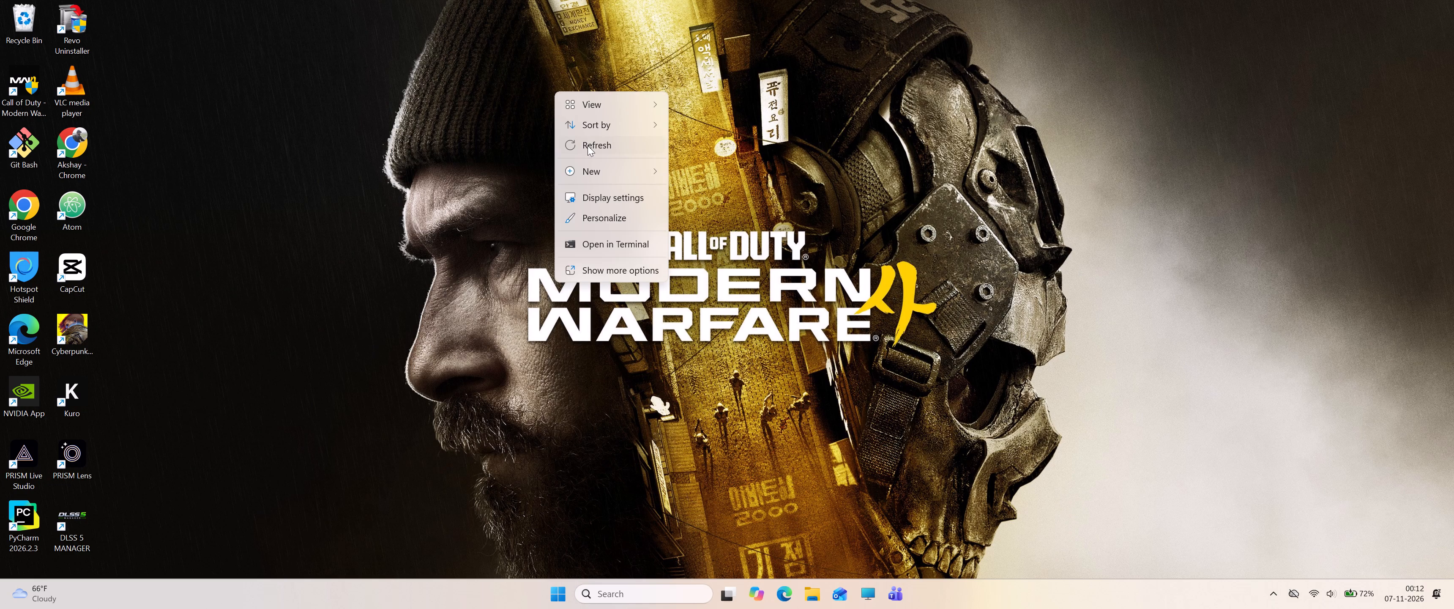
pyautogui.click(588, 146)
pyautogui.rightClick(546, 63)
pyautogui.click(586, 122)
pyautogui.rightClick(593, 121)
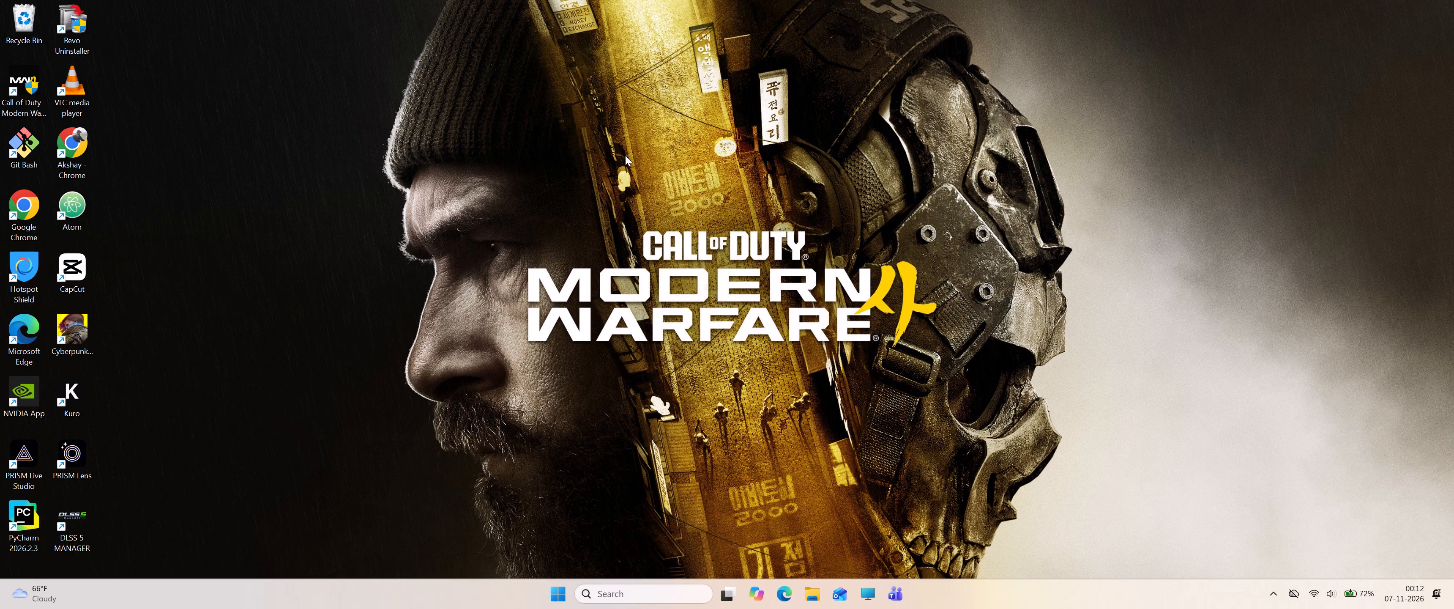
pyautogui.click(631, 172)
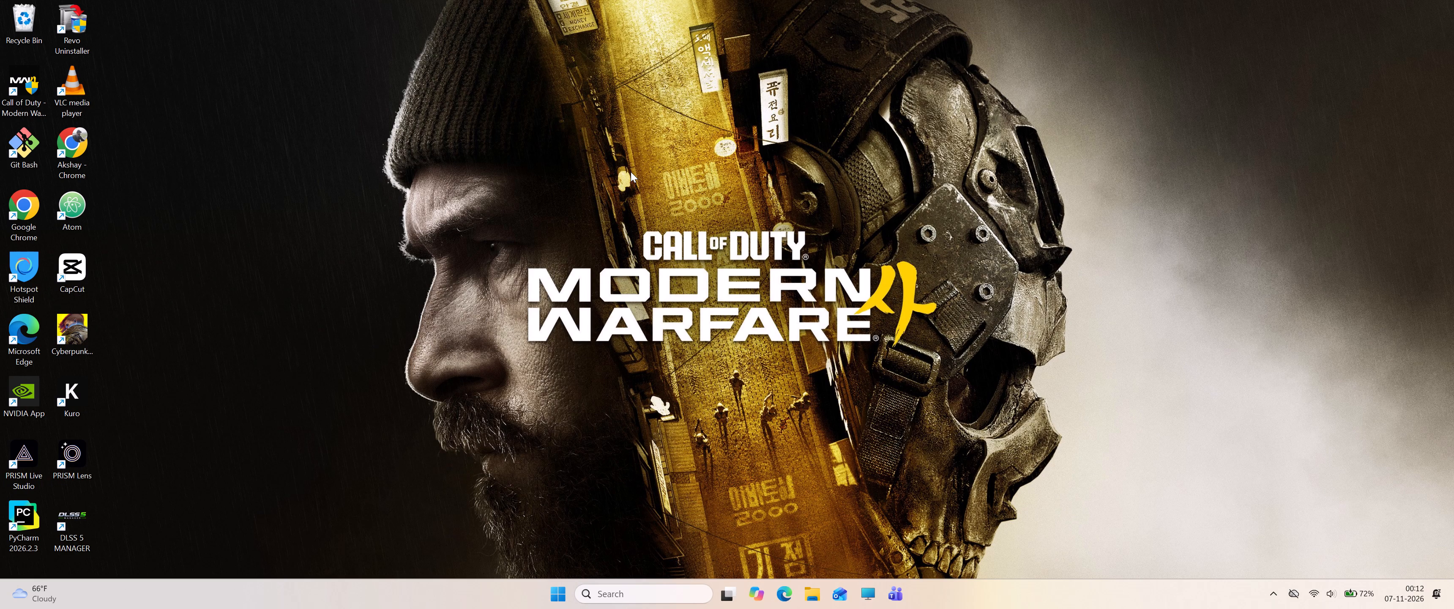